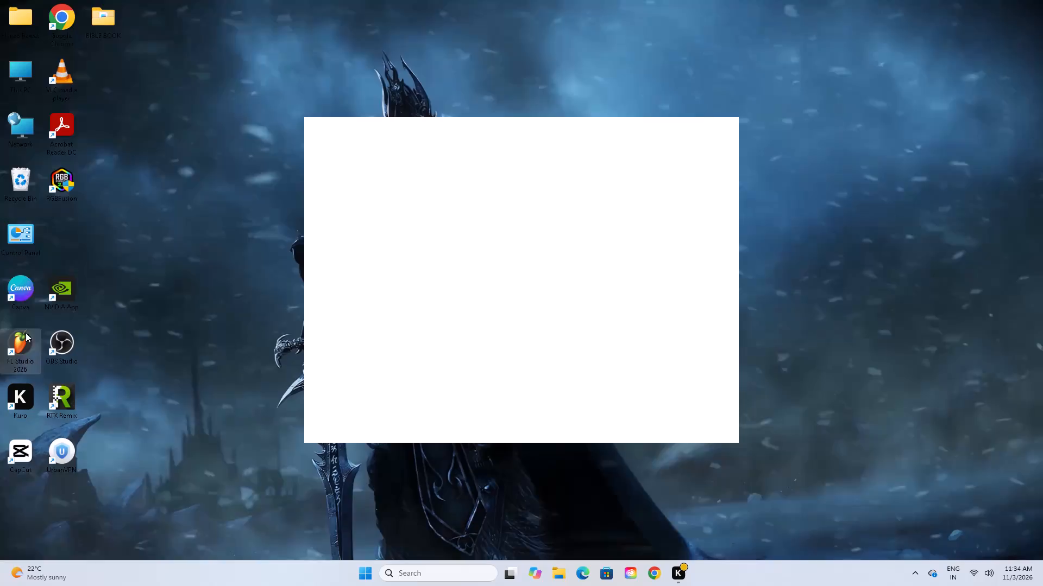
Launch UrbanVPN, continue with the free version, skip the Premium offer and connect to the Russia location.
double_click(59, 447)
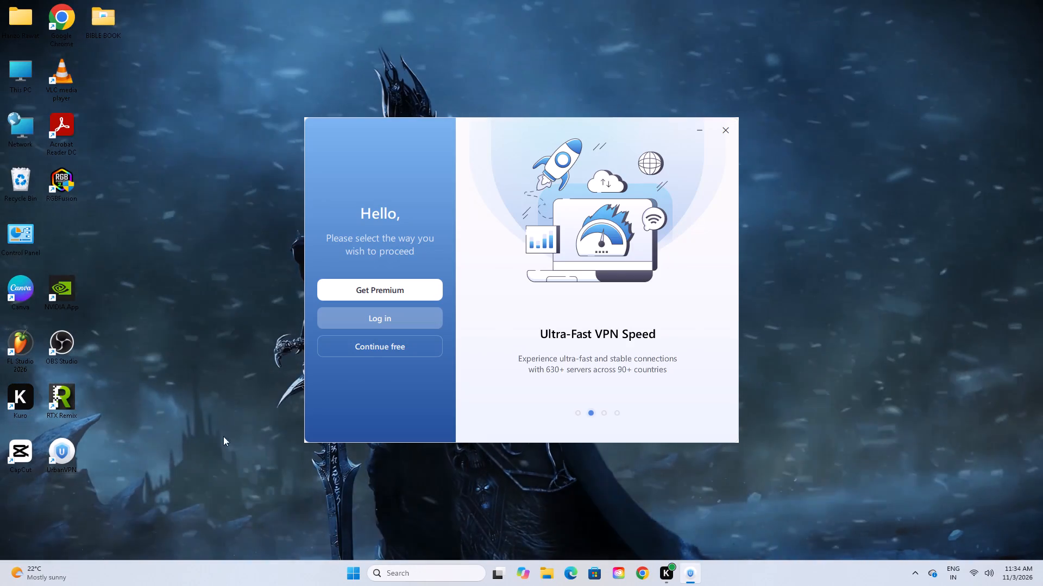
click(395, 348)
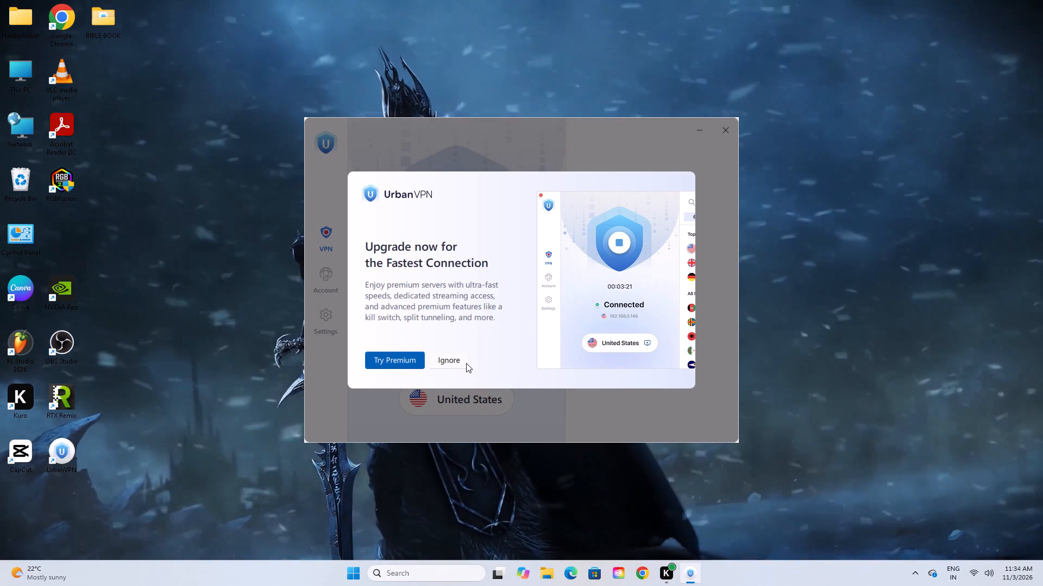
click(456, 362)
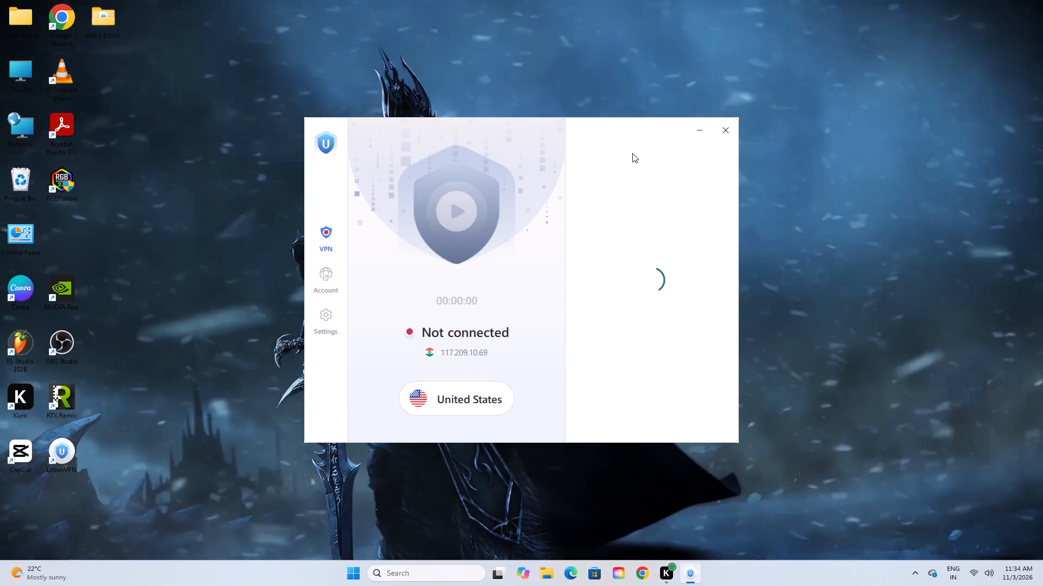
click(646, 152)
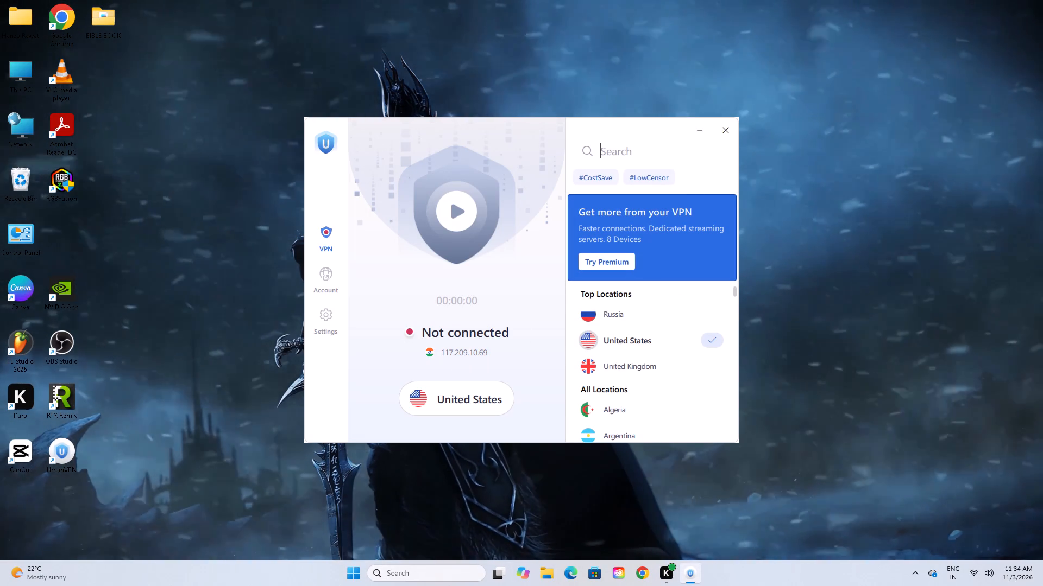
text(russ)
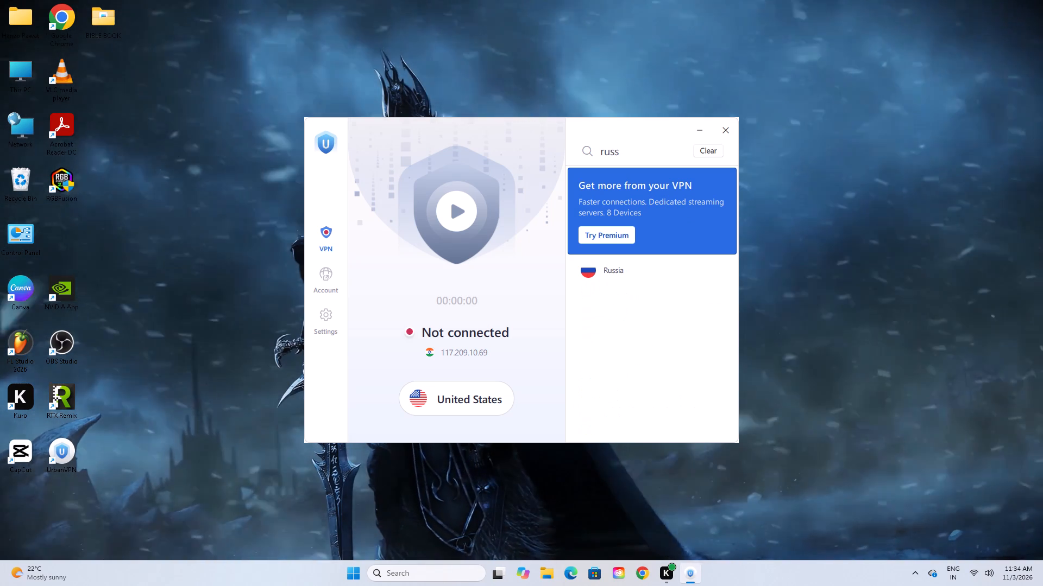
click(644, 265)
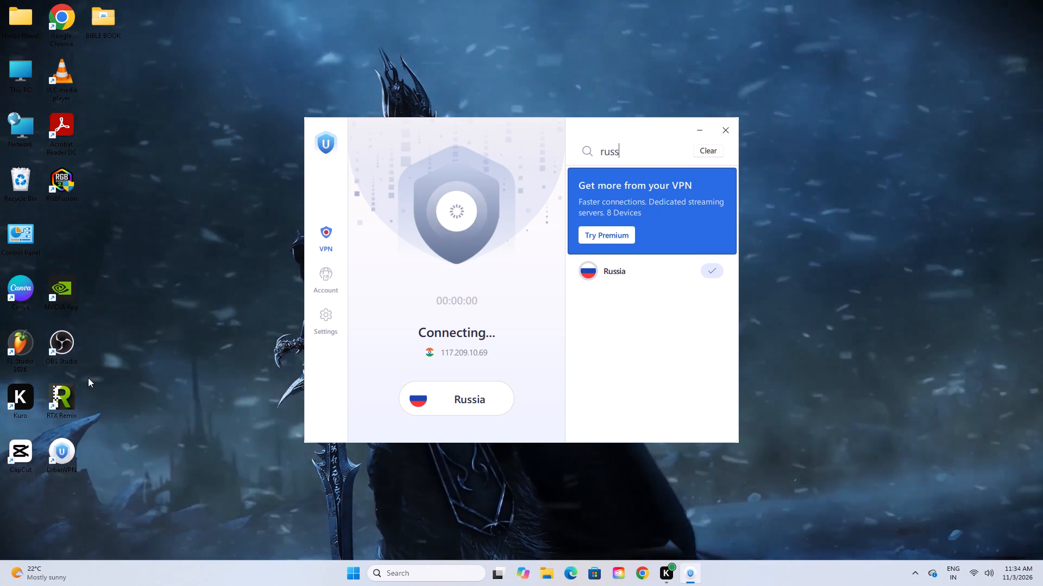
Switch to CapCut and open project 1102 (1), dismissing the free-trial offer and skipping the relinking of missing media.
double_click(22, 448)
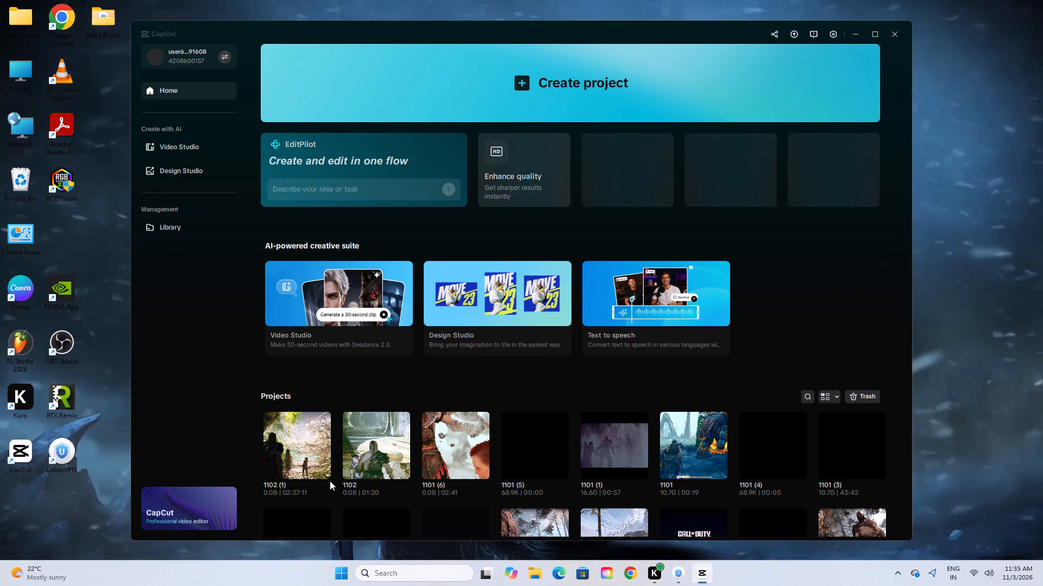
click(301, 472)
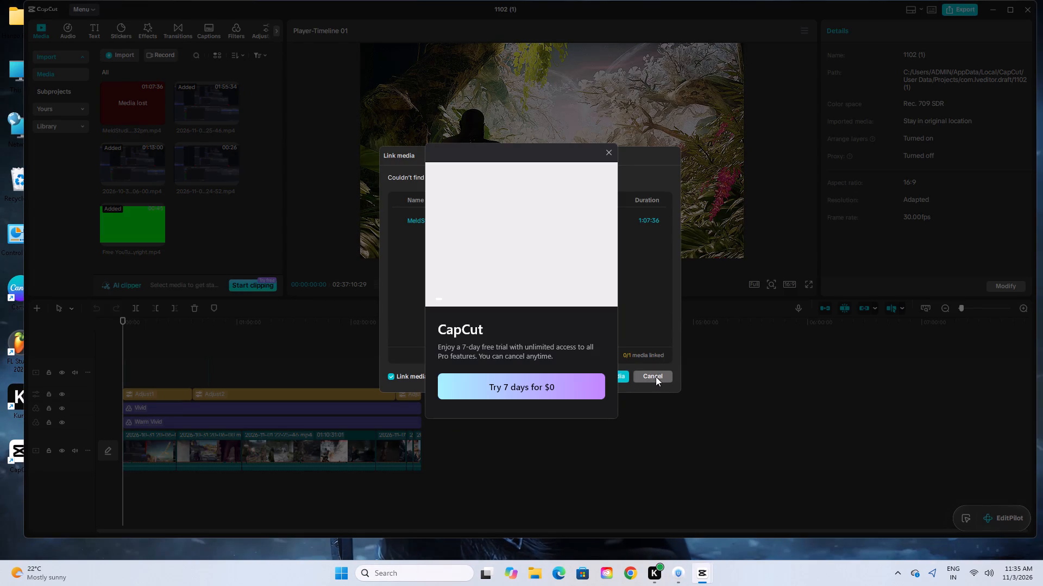
click(612, 150)
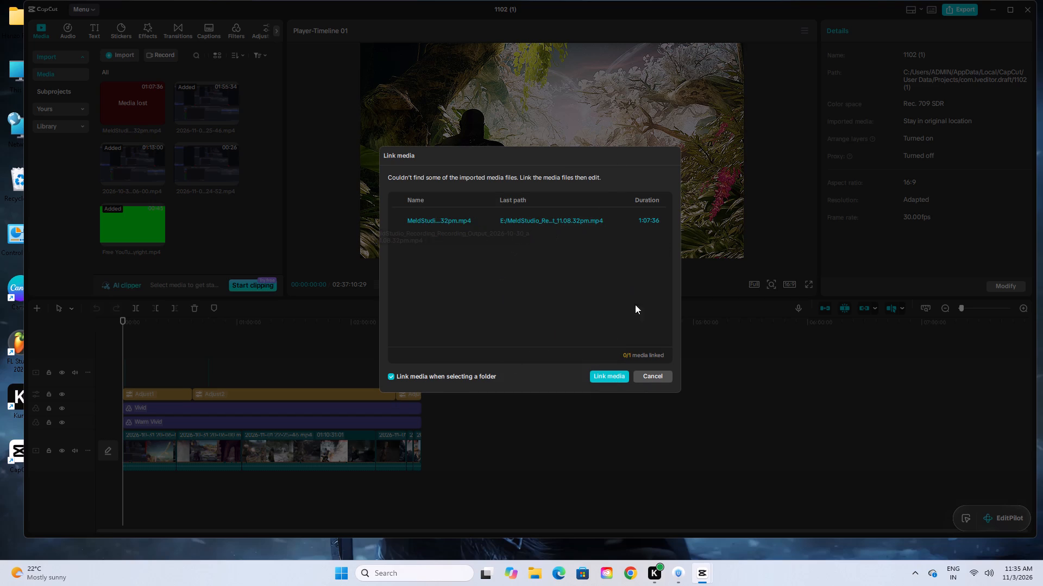
click(657, 377)
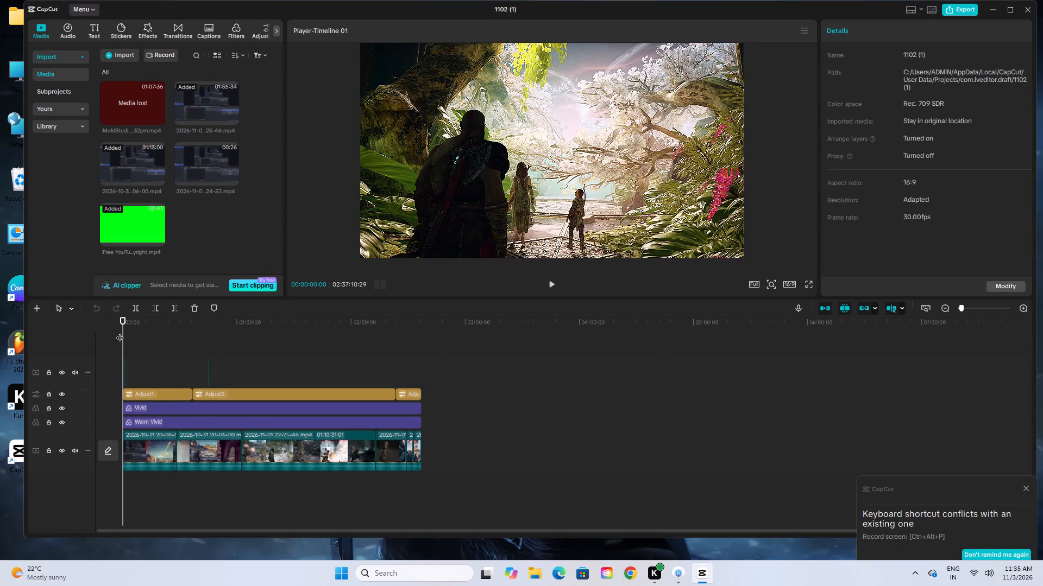
Play and scrub through the project's timeline to examine the existing footage.
drag(120, 320, 213, 370)
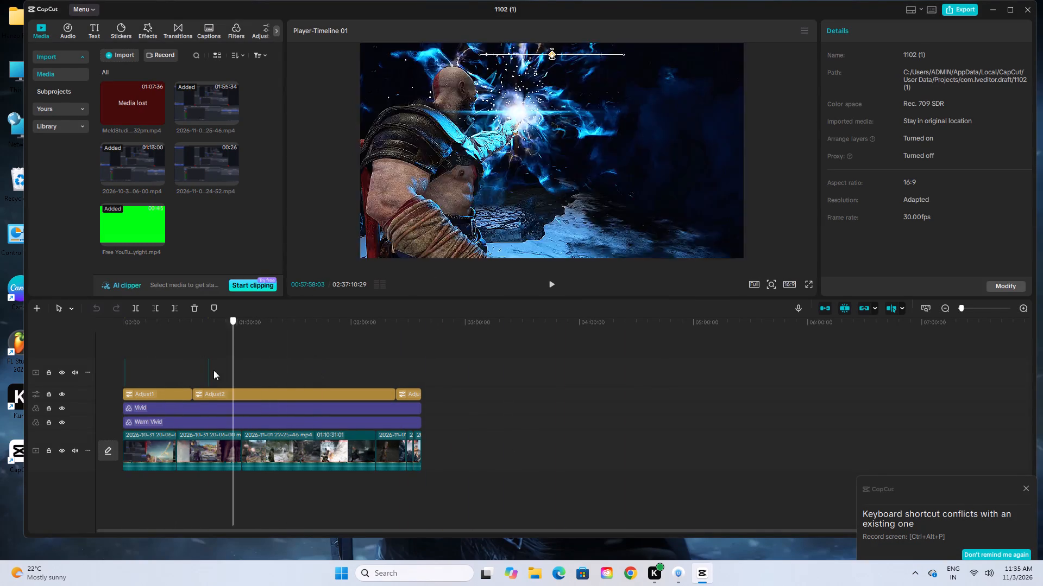
drag(213, 370, 108, 367)
click(553, 281)
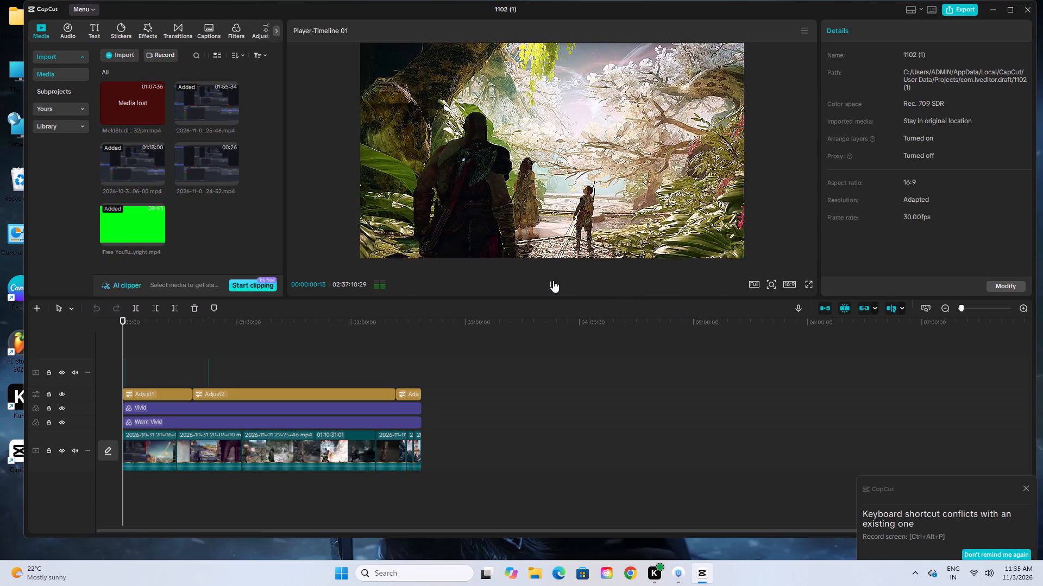
drag(117, 323, 280, 359)
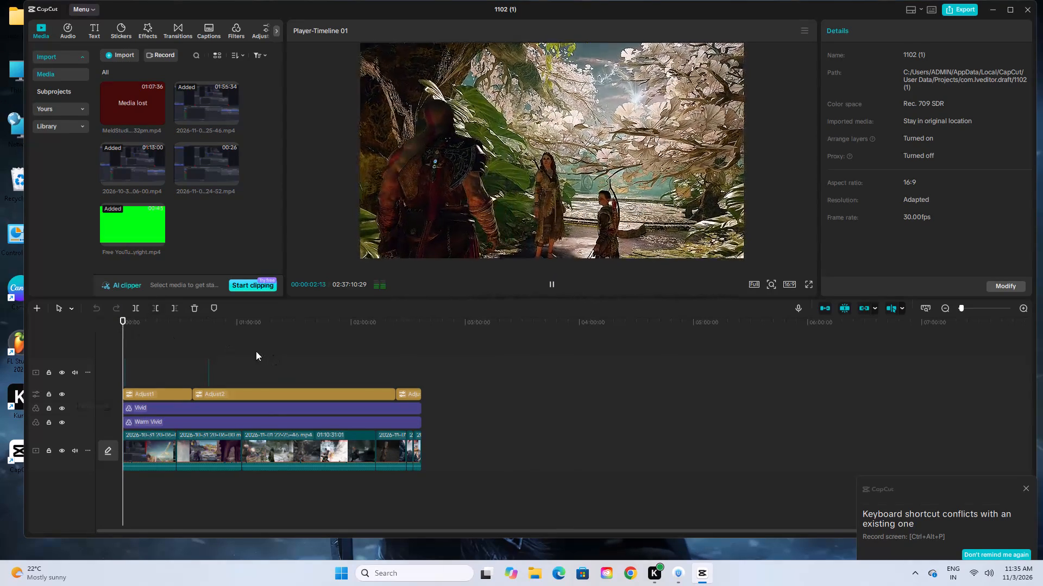
drag(123, 319, 409, 384)
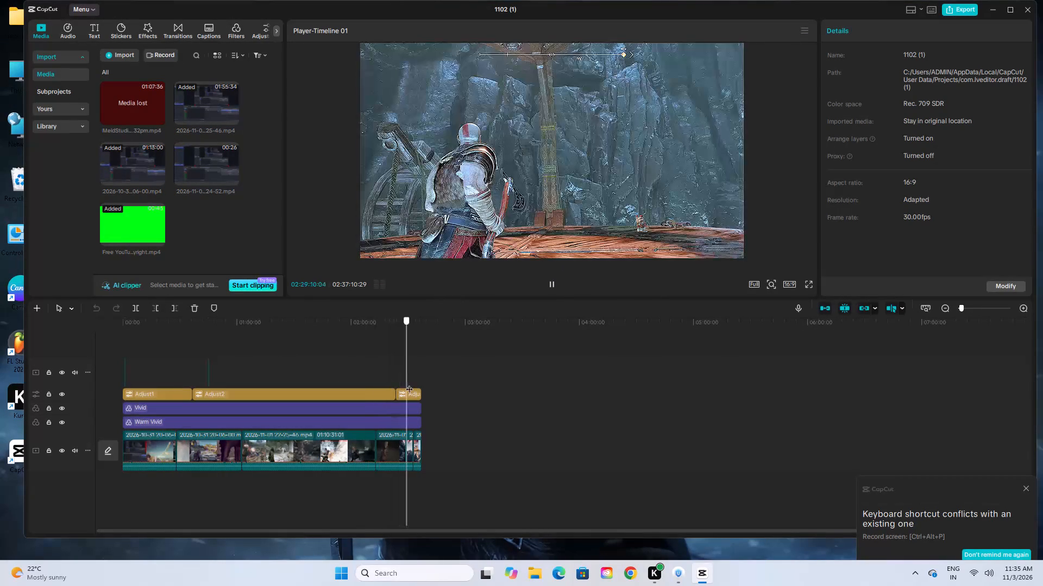
drag(409, 384, 409, 392)
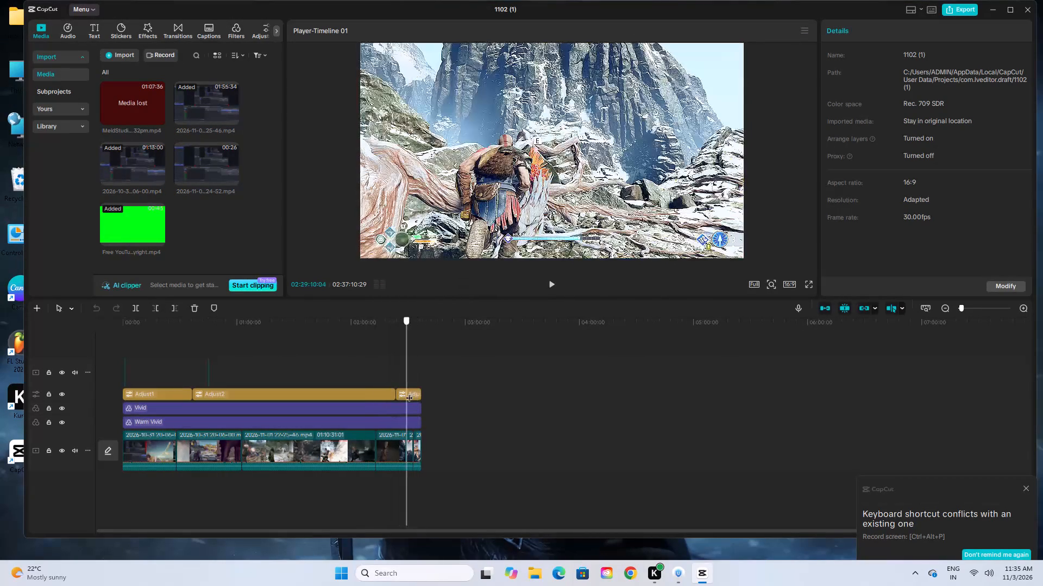
drag(409, 392, 374, 394)
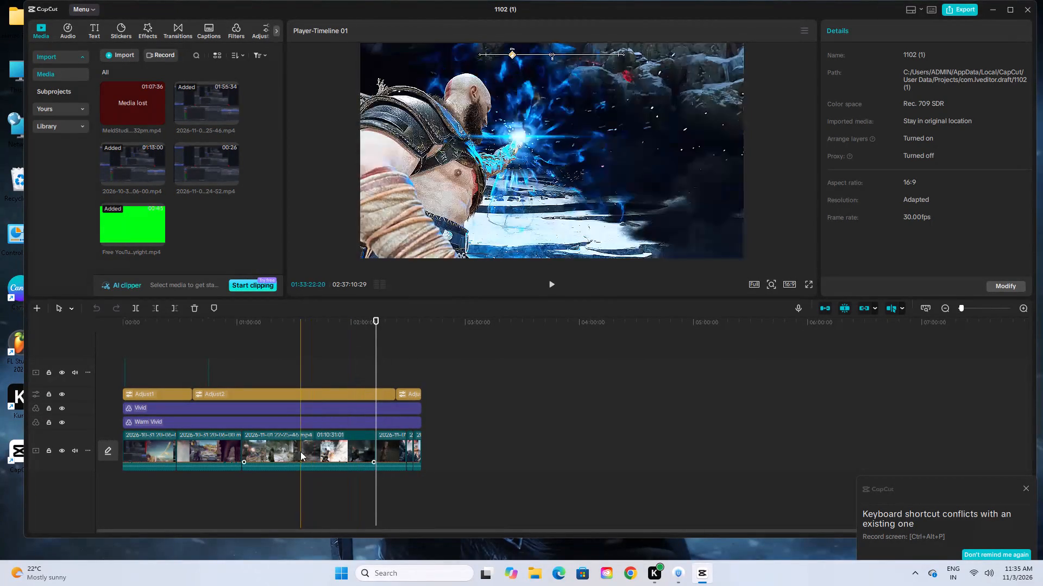
Delete the long 01:10:31:01 clip from the main video track.
click(299, 457)
click(299, 453)
click(307, 450)
triple_click(307, 447)
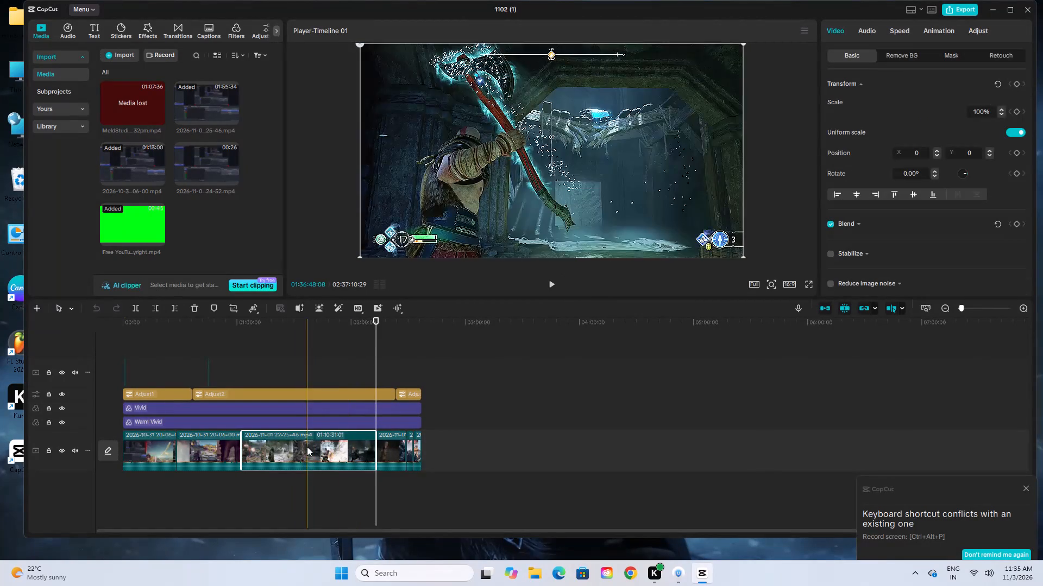
key(BackSpace)
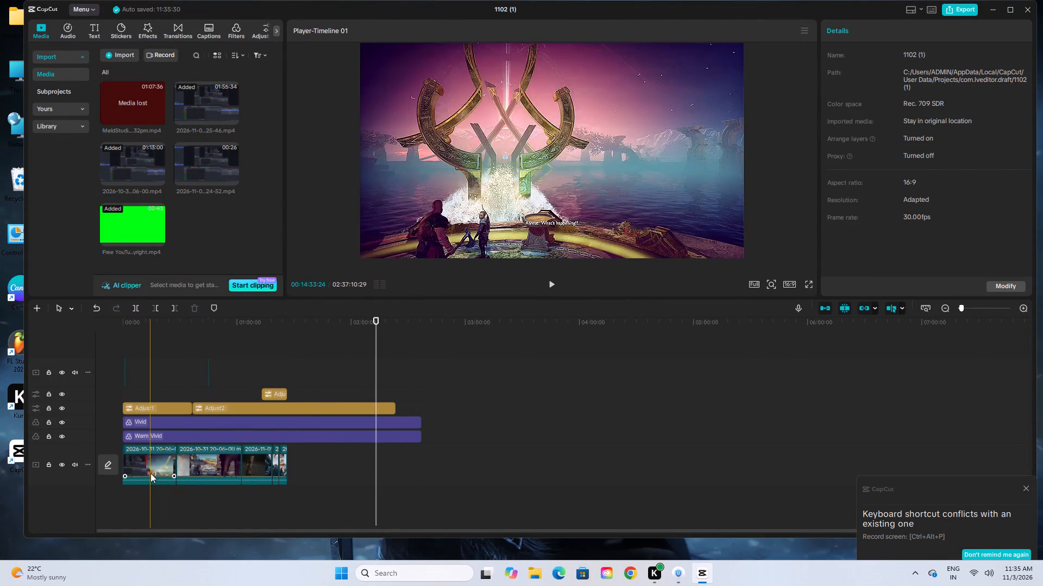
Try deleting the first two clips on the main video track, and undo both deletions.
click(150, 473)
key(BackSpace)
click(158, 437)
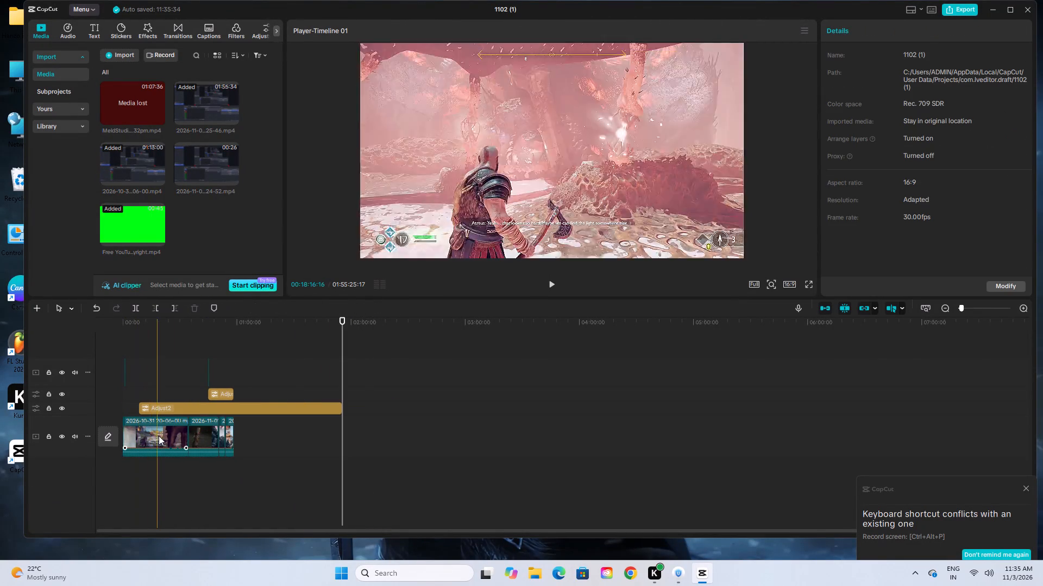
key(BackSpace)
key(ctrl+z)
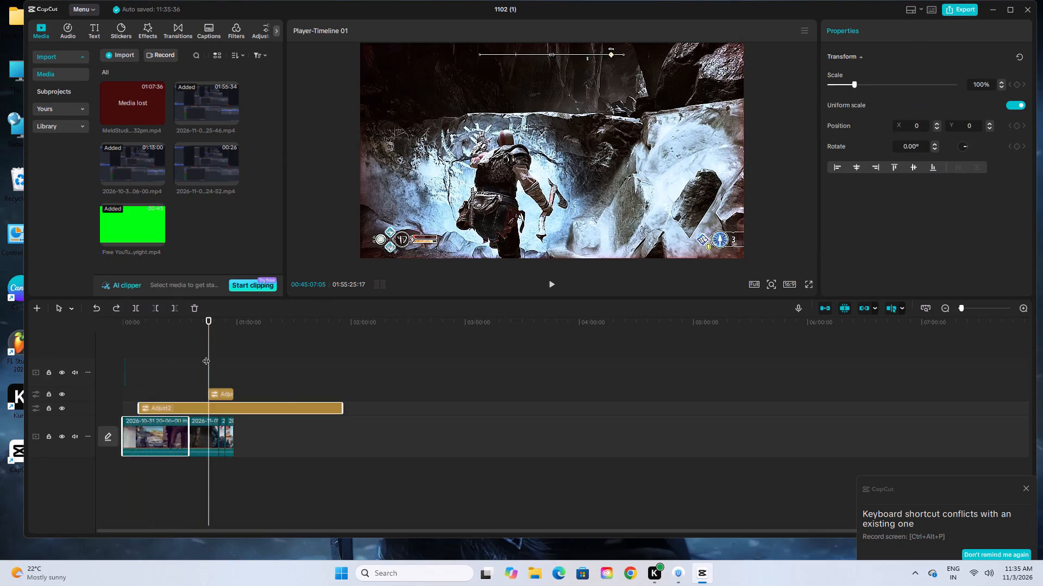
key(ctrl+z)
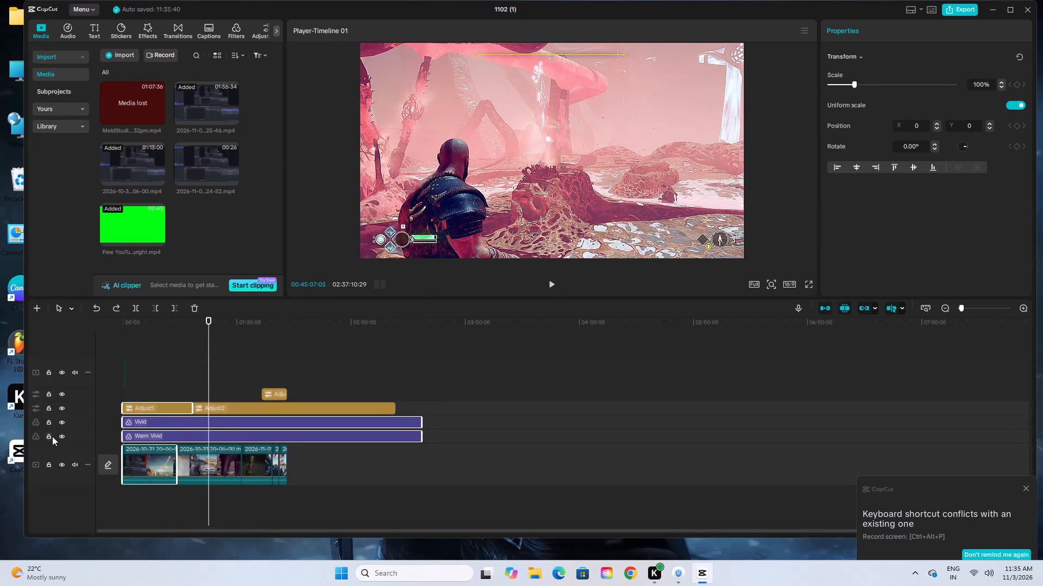
Lock the Warm Vivid and Vivid filter tracks and dismiss the shortcut conflict notice.
click(52, 436)
click(53, 420)
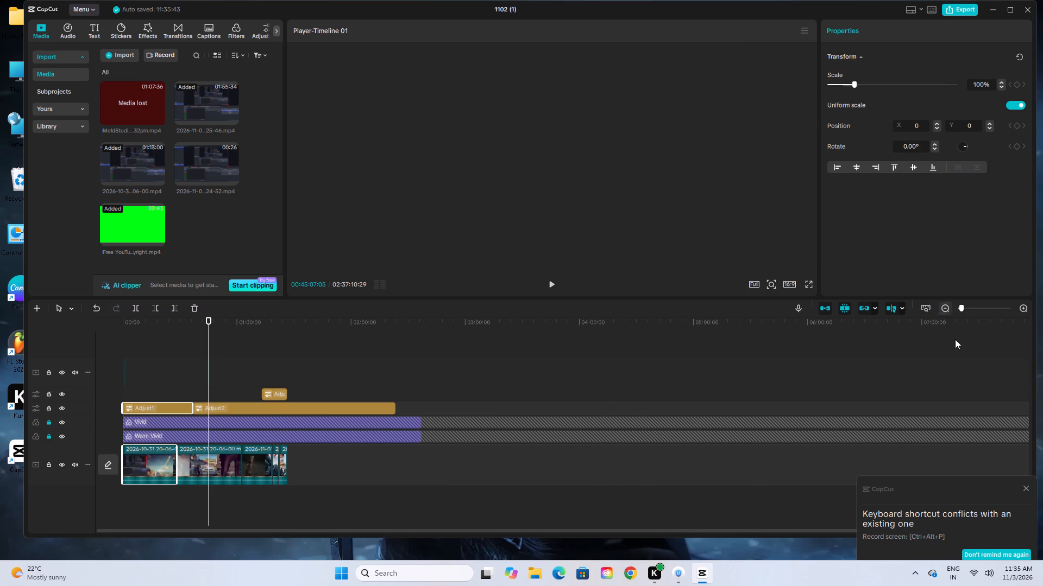
click(1027, 489)
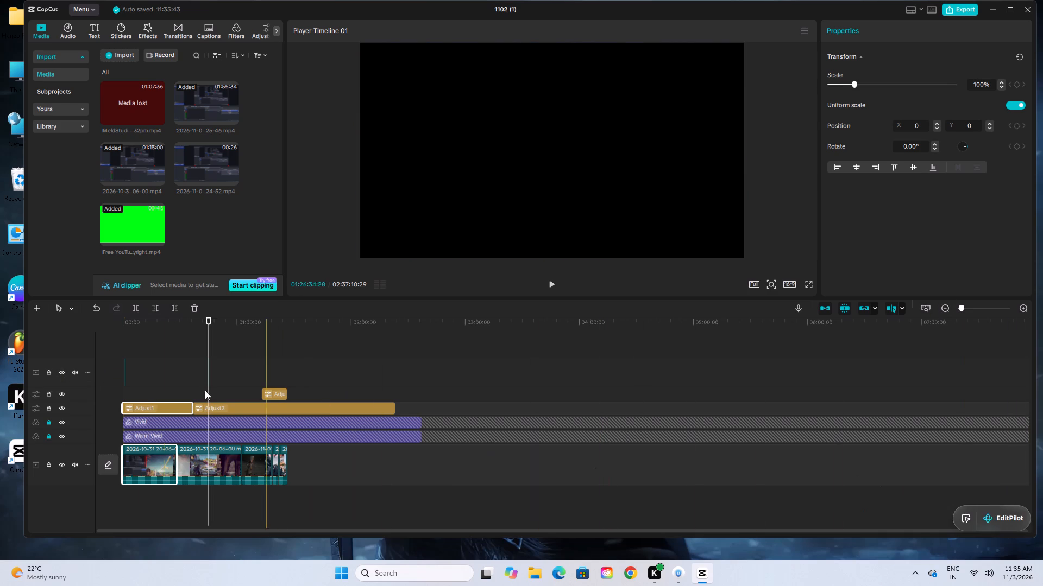
Delete the short adjustment clip on the track above Adjust1 and Adjust2.
click(84, 370)
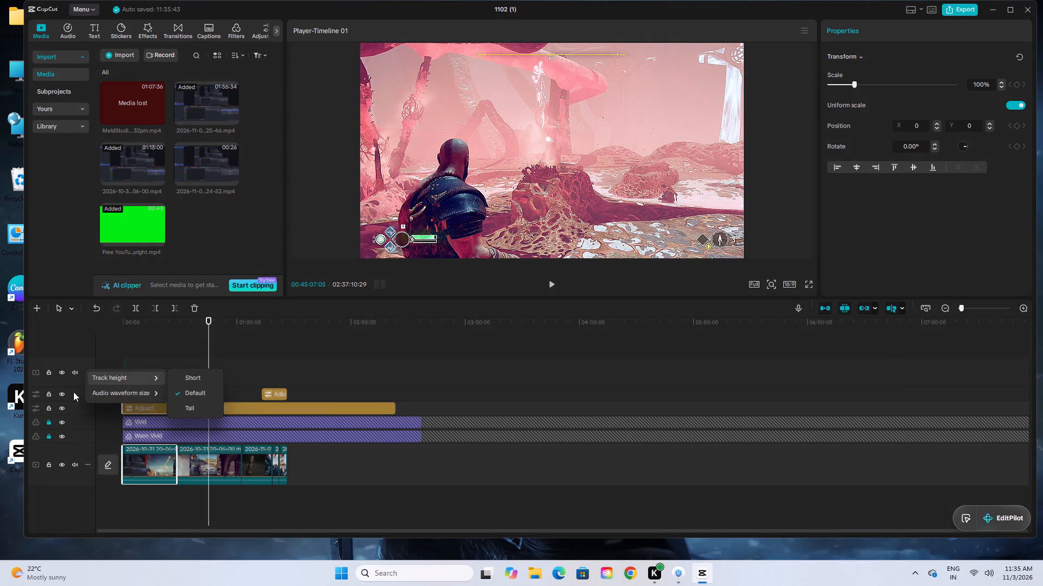
click(273, 393)
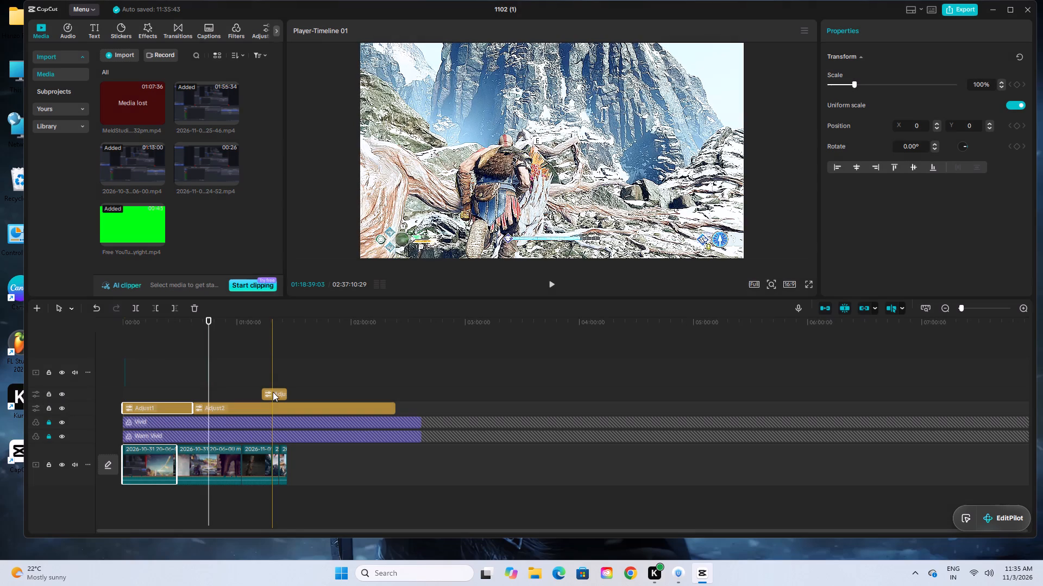
click(274, 392)
click(276, 394)
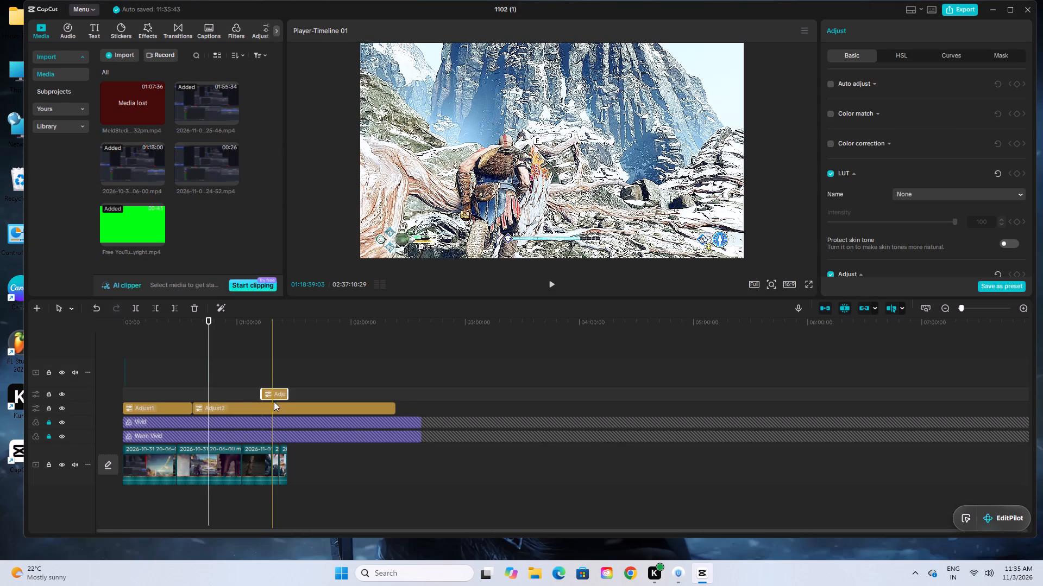
click(273, 407)
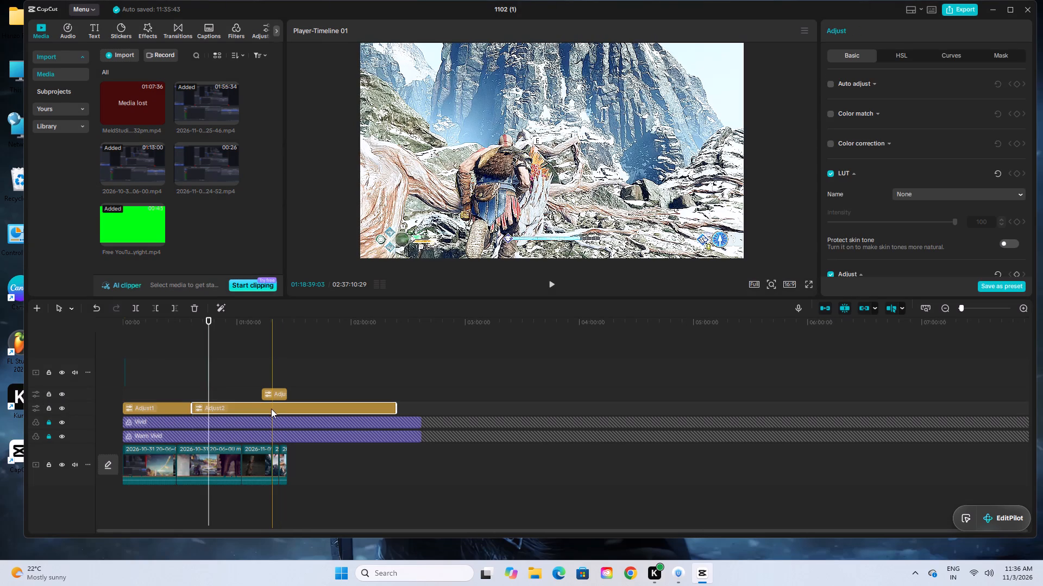
click(277, 390)
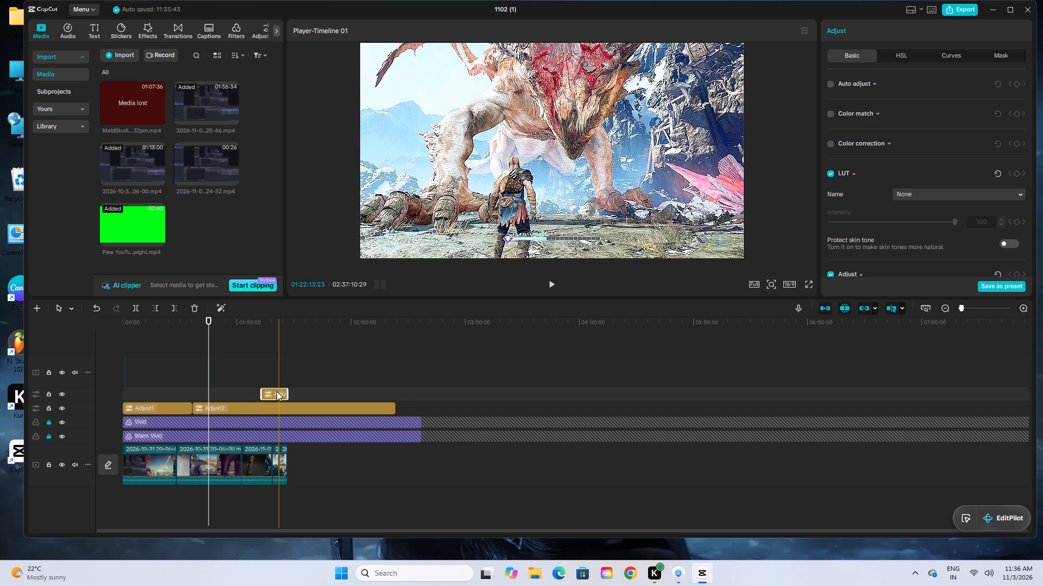
key(BackSpace)
Hide the Adjust1 and Adjust2 track and the overlay video track above it.
click(254, 393)
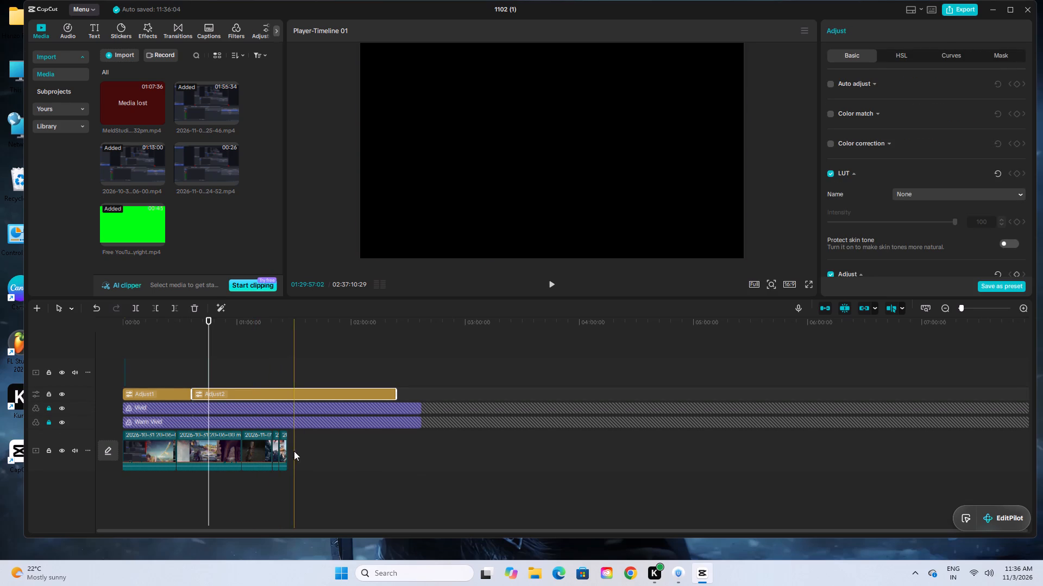
click(60, 392)
click(60, 375)
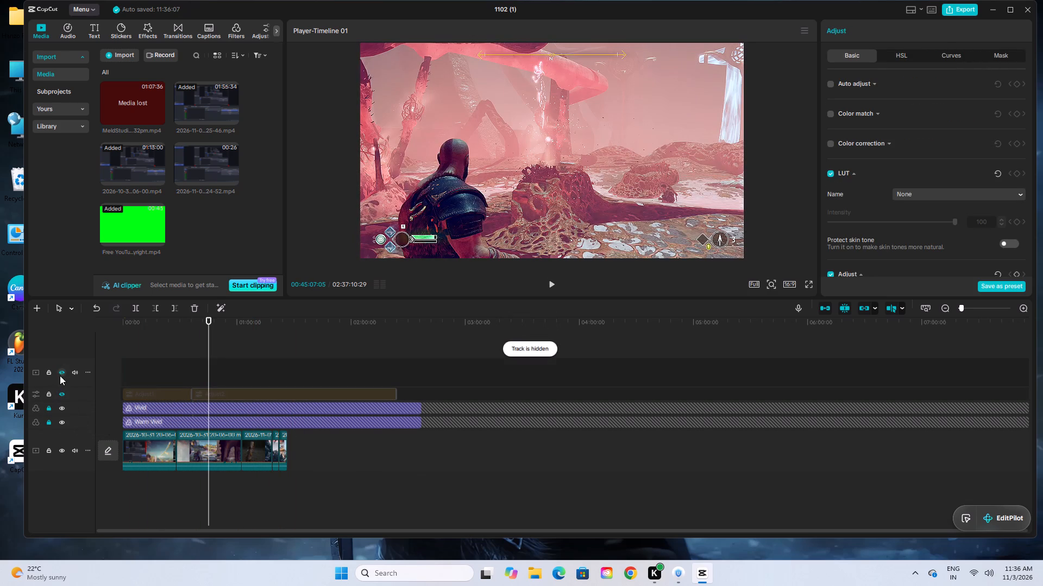
Delete the first two clips on the main video track.
click(156, 444)
key(BackSpace)
click(152, 449)
key(BackSpace)
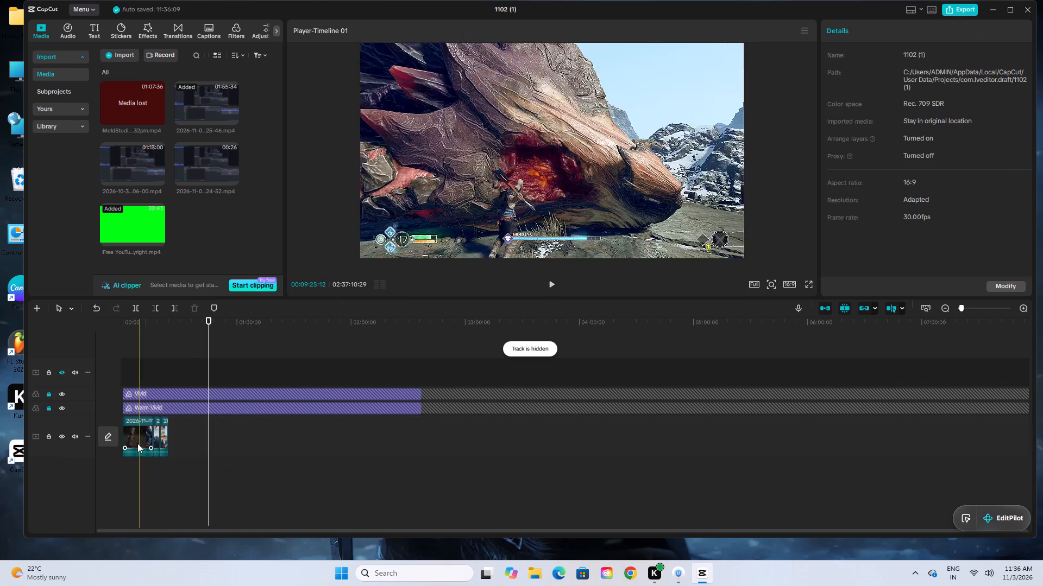
Examine the last clip on the main video track to judge which footage to keep.
triple_click(1024, 312)
click(1024, 312)
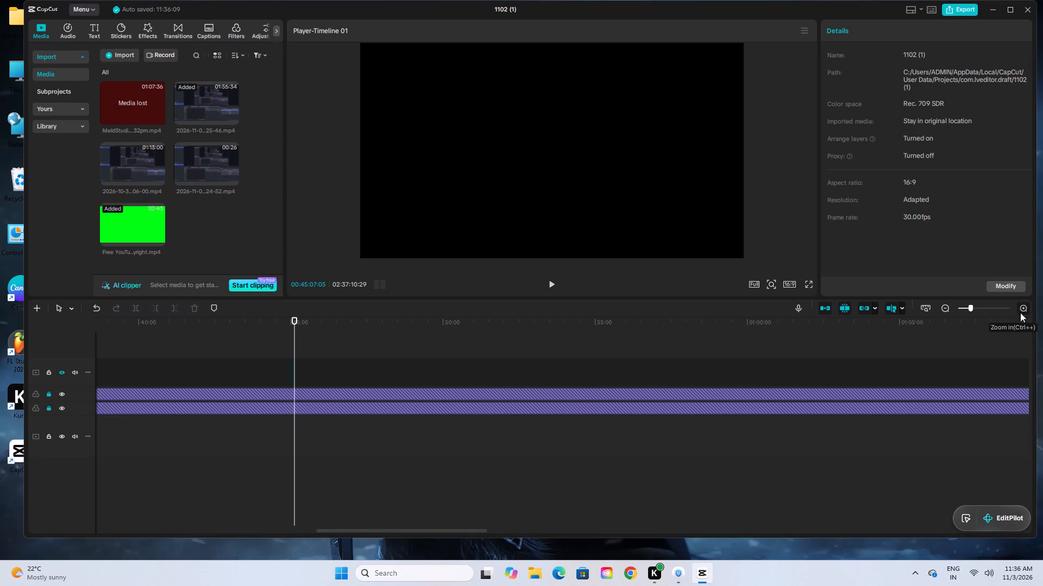
drag(363, 529, 175, 538)
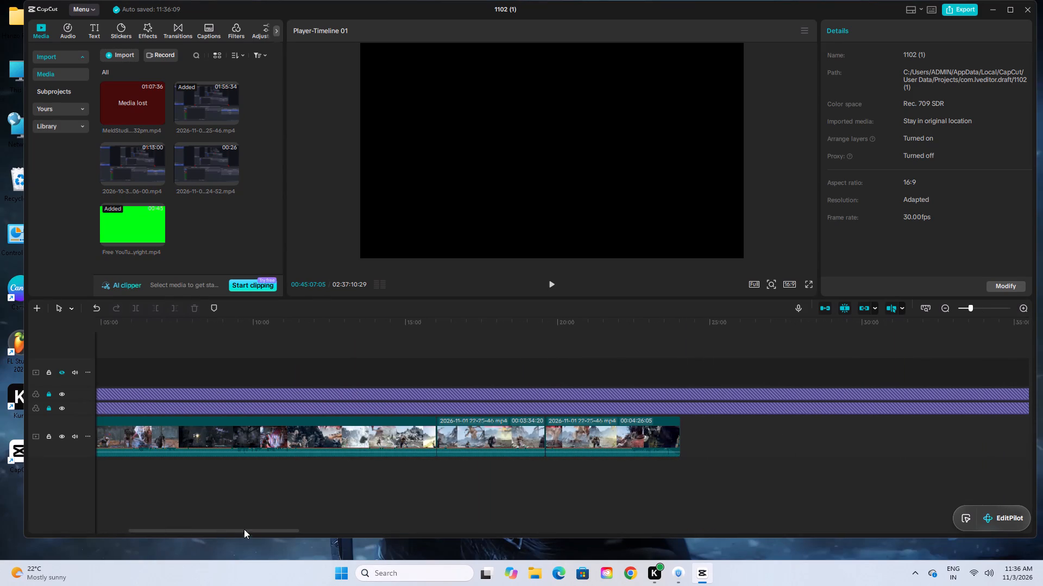
drag(249, 529, 149, 518)
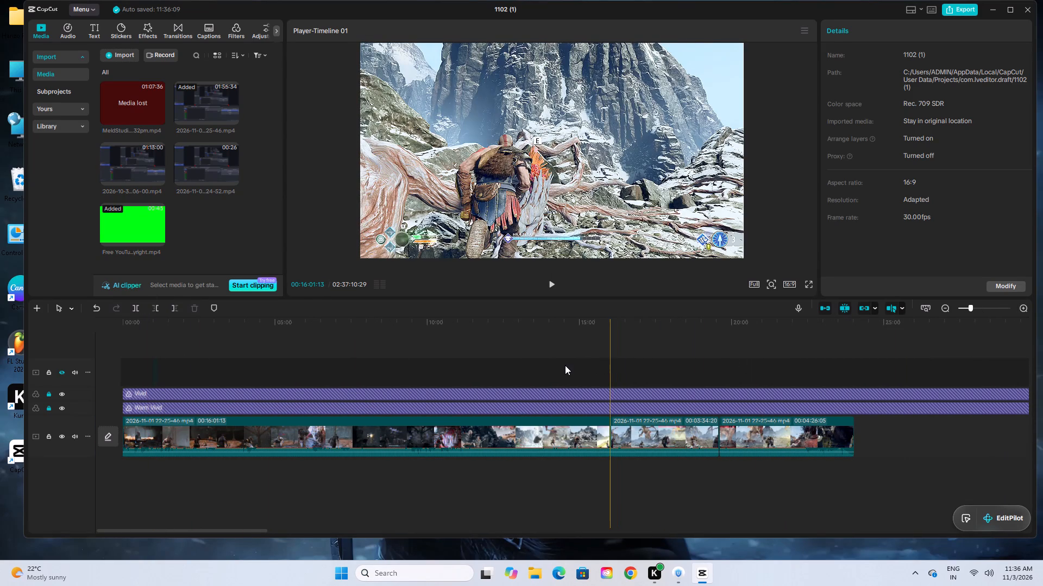
click(640, 332)
click(606, 349)
drag(610, 347, 733, 367)
click(739, 426)
click(768, 442)
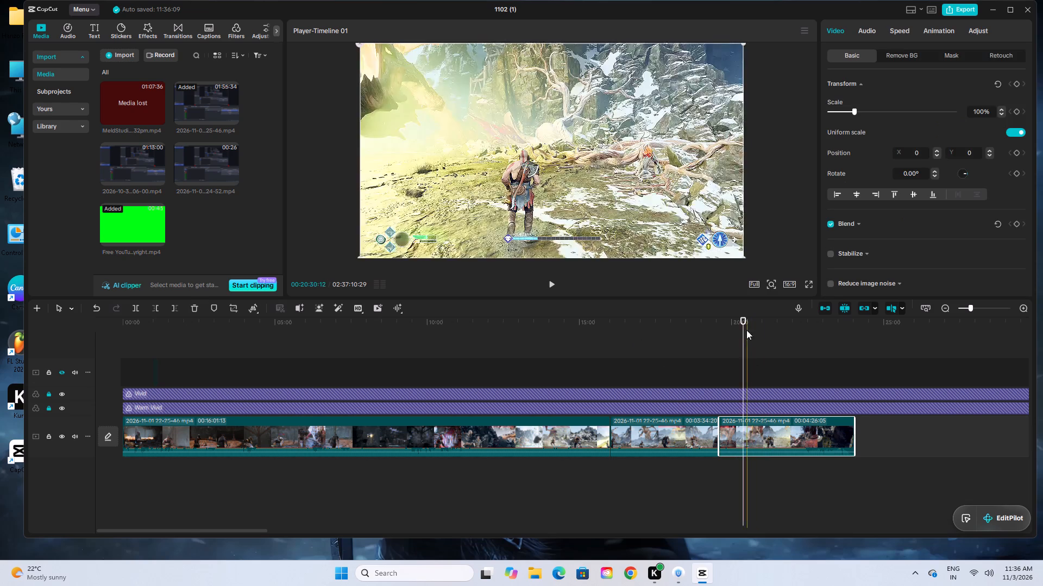
drag(746, 329, 790, 337)
click(957, 12)
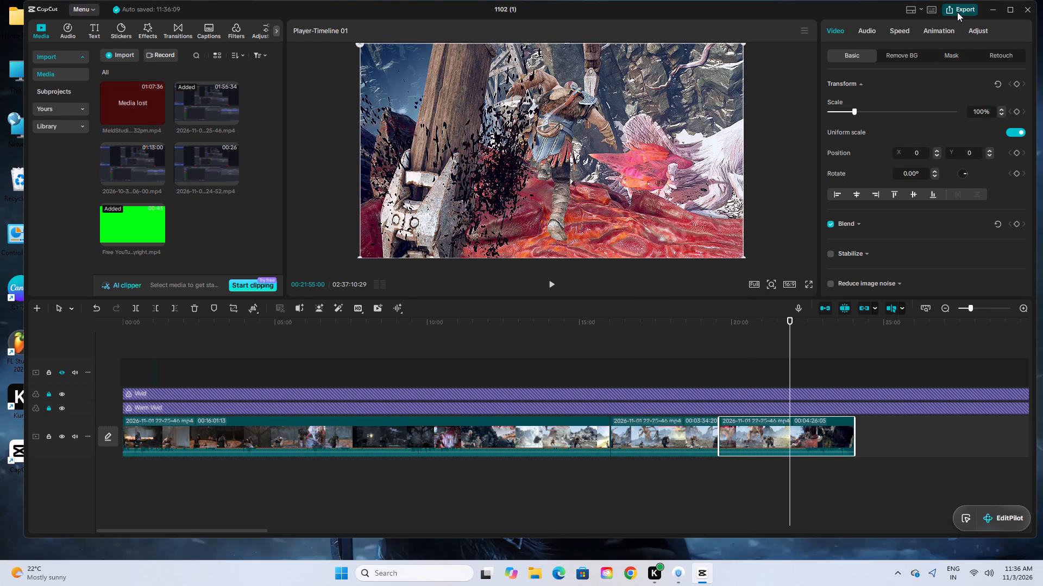
click(692, 435)
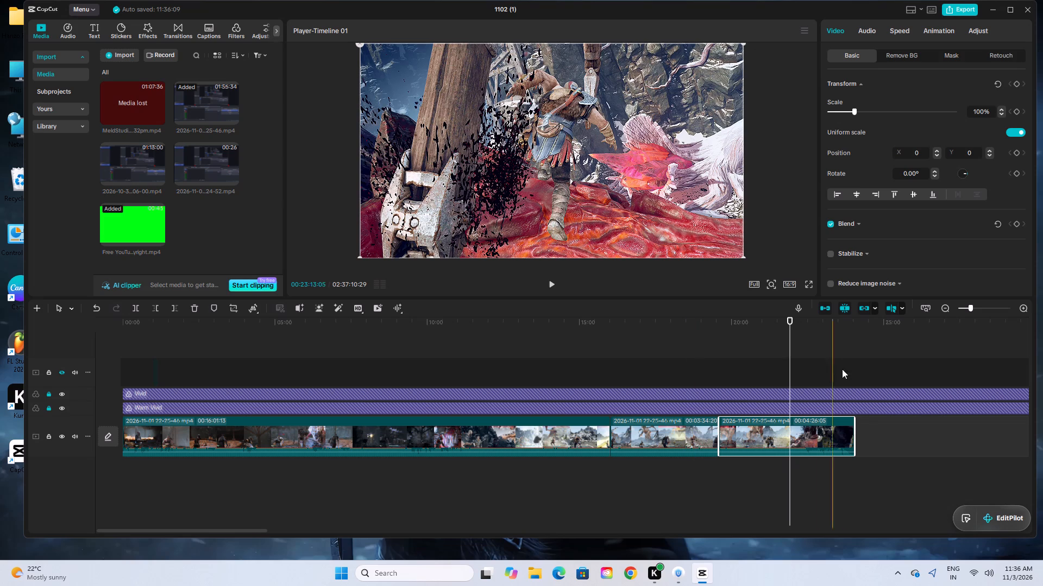
drag(788, 326, 826, 337)
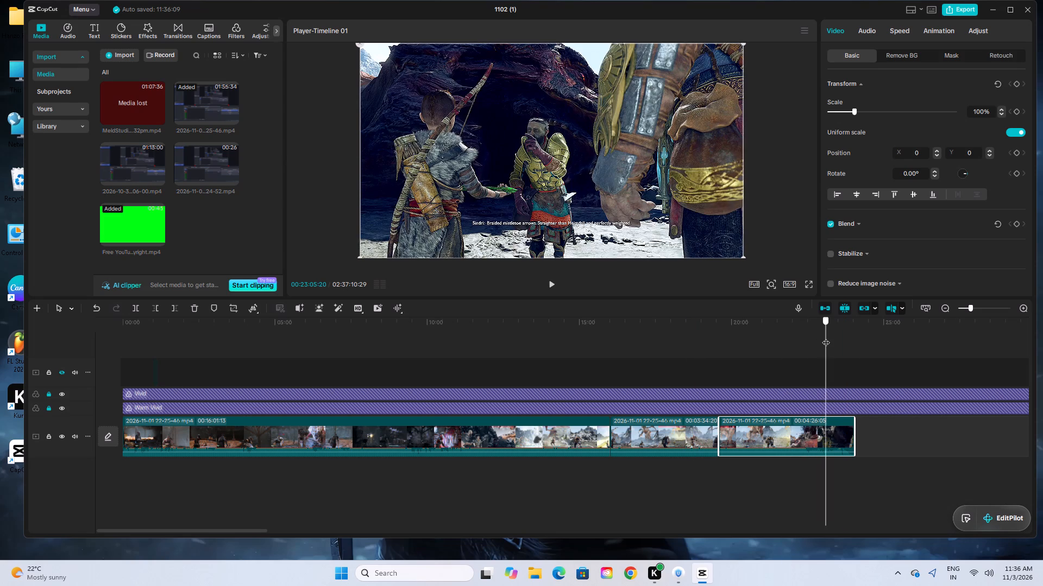
drag(826, 337, 844, 352)
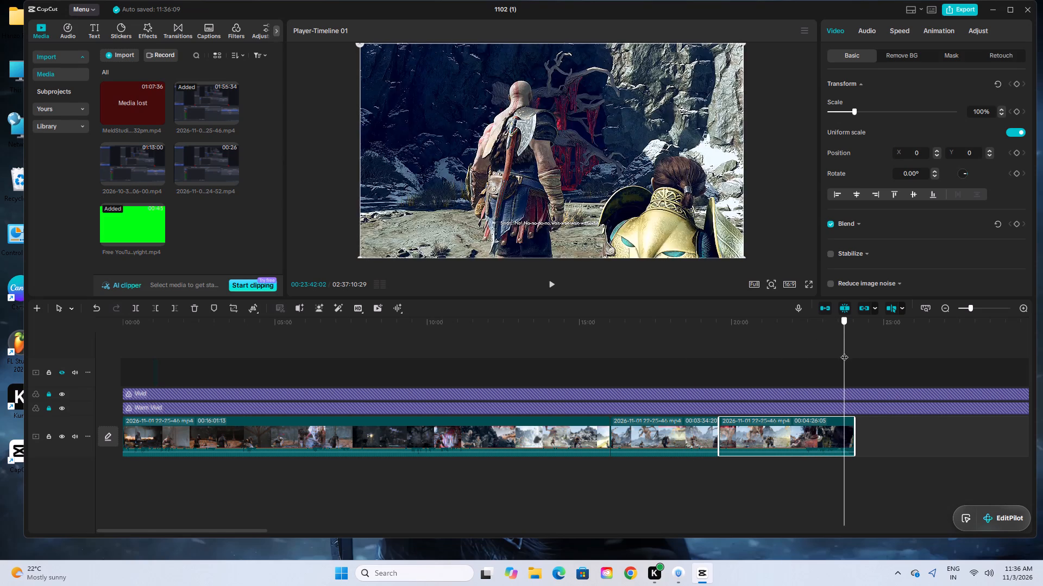
drag(844, 352, 822, 372)
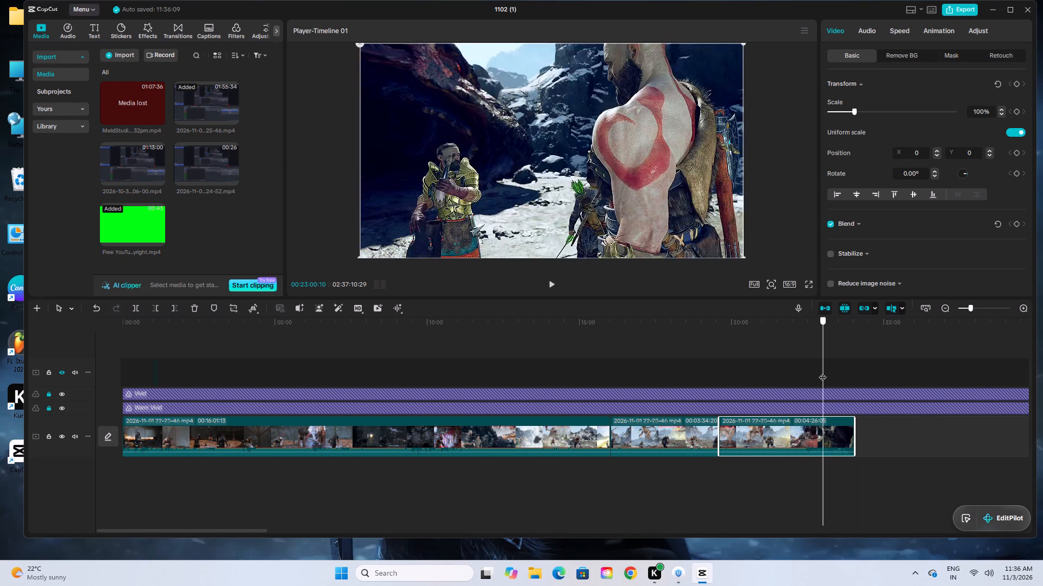
drag(822, 372, 790, 383)
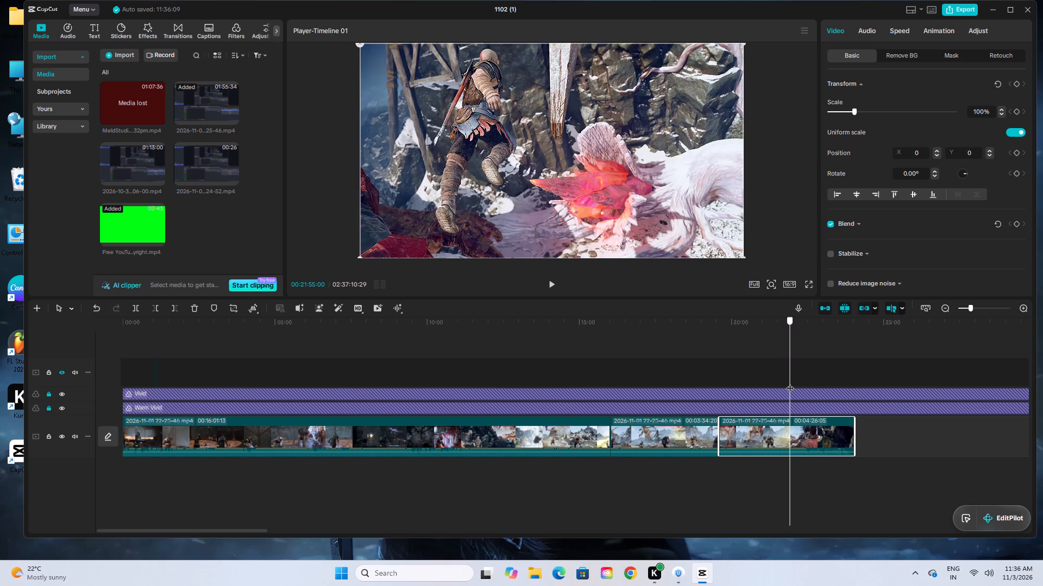
drag(790, 383, 779, 385)
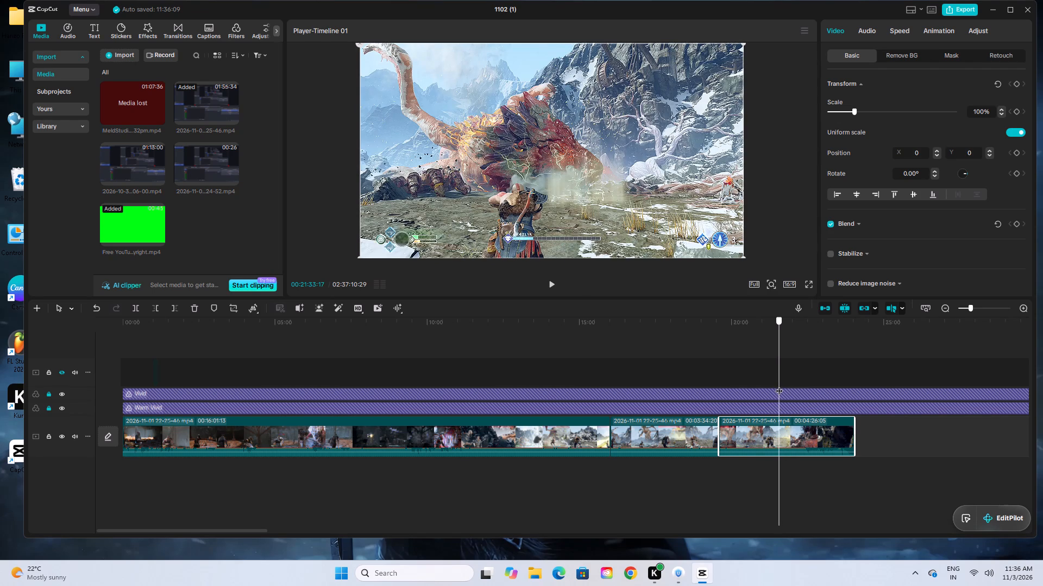
drag(779, 385, 721, 391)
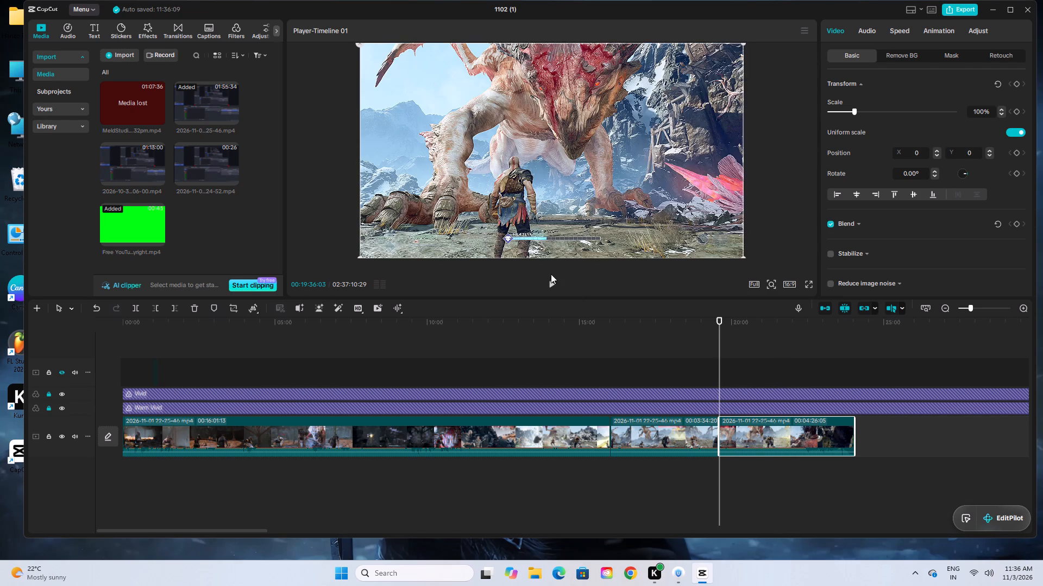
Preview the footage around the start of the last main-track clip and again near 00:20:42.
click(551, 289)
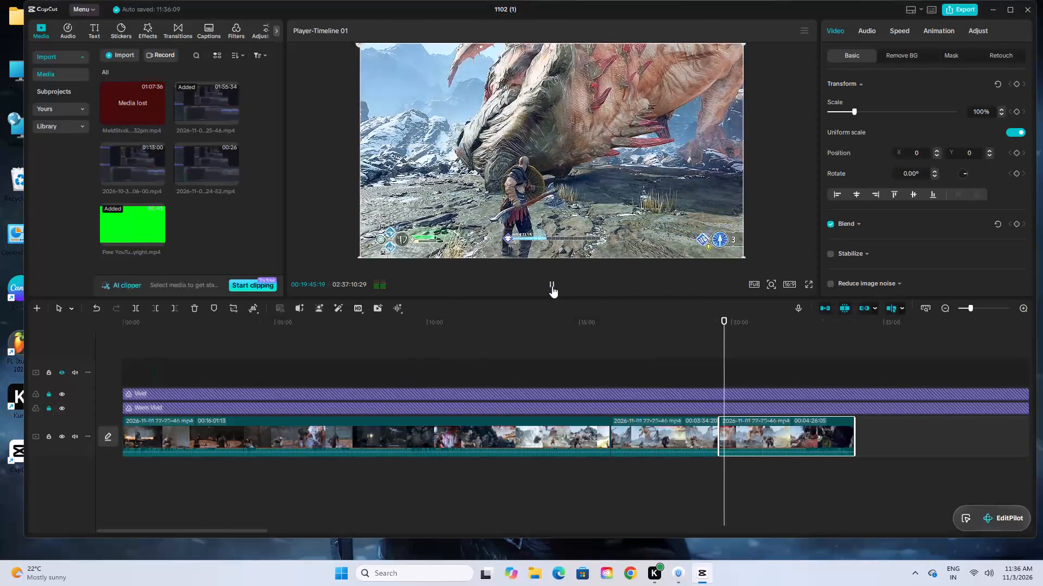
drag(727, 326, 715, 352)
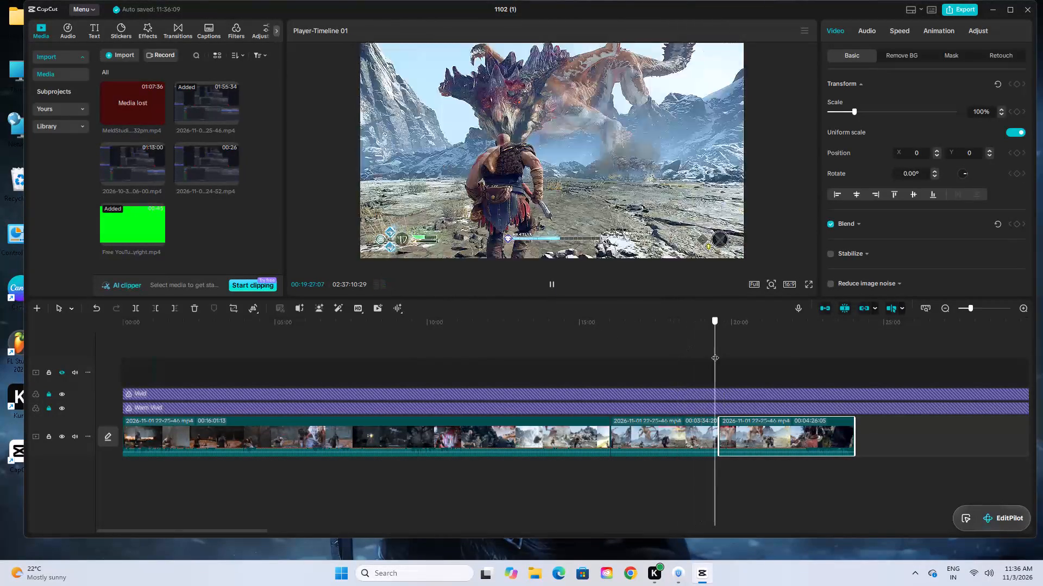
drag(715, 352, 749, 369)
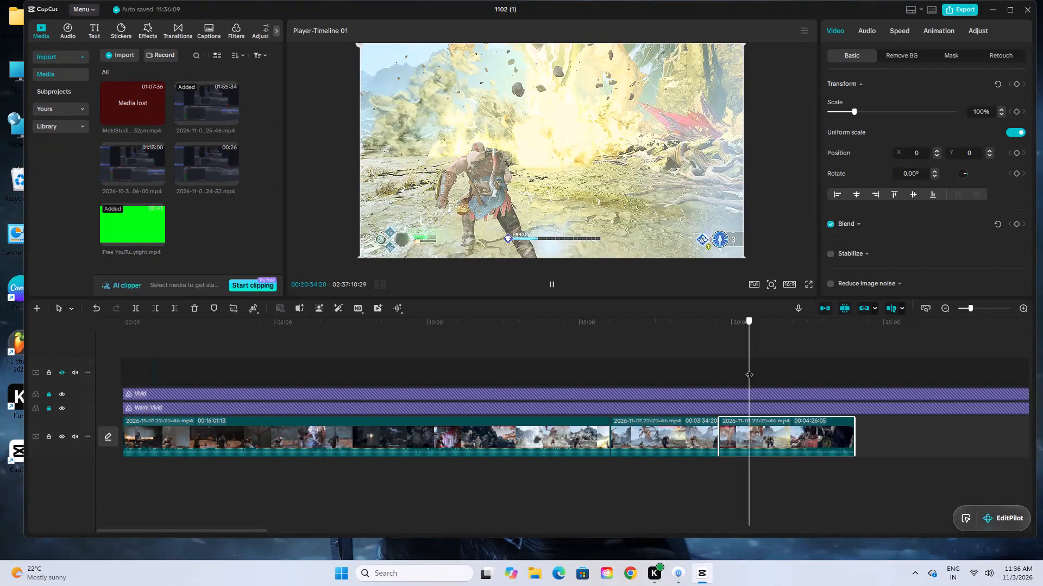
drag(749, 369, 753, 372)
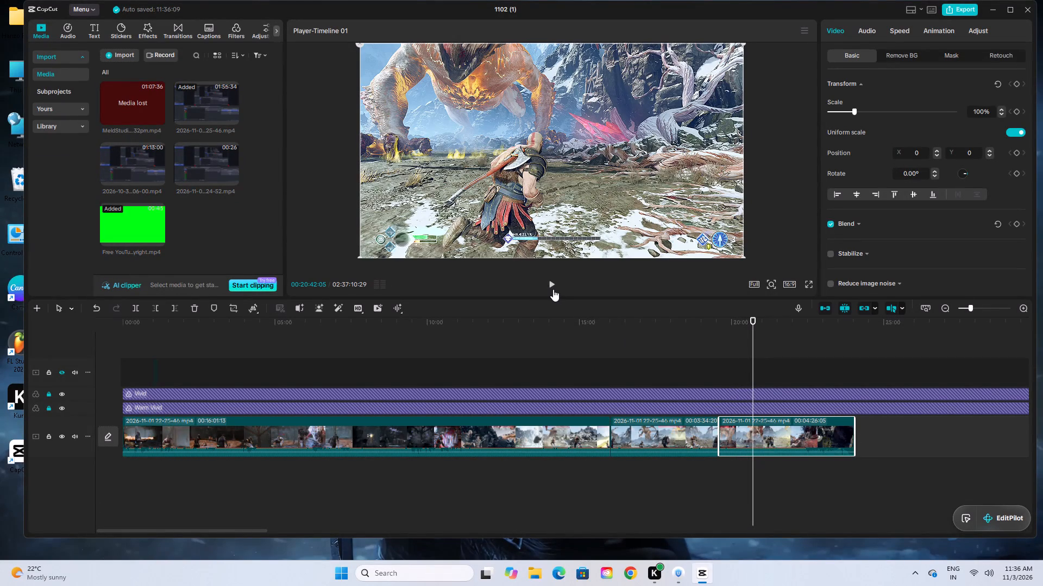
click(553, 289)
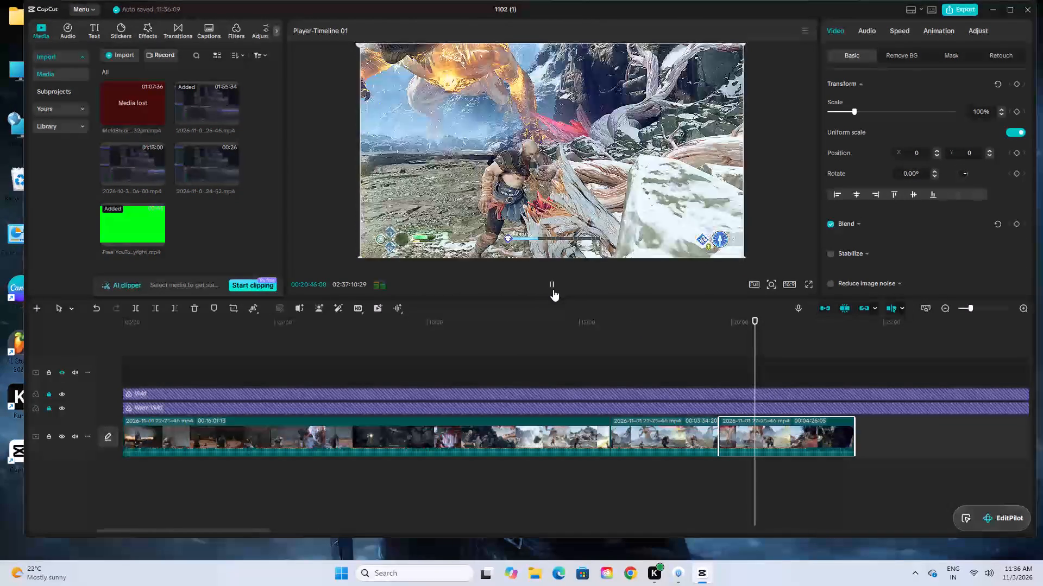
Delete the first two clips on the main video track, keeping only the last clip.
click(322, 435)
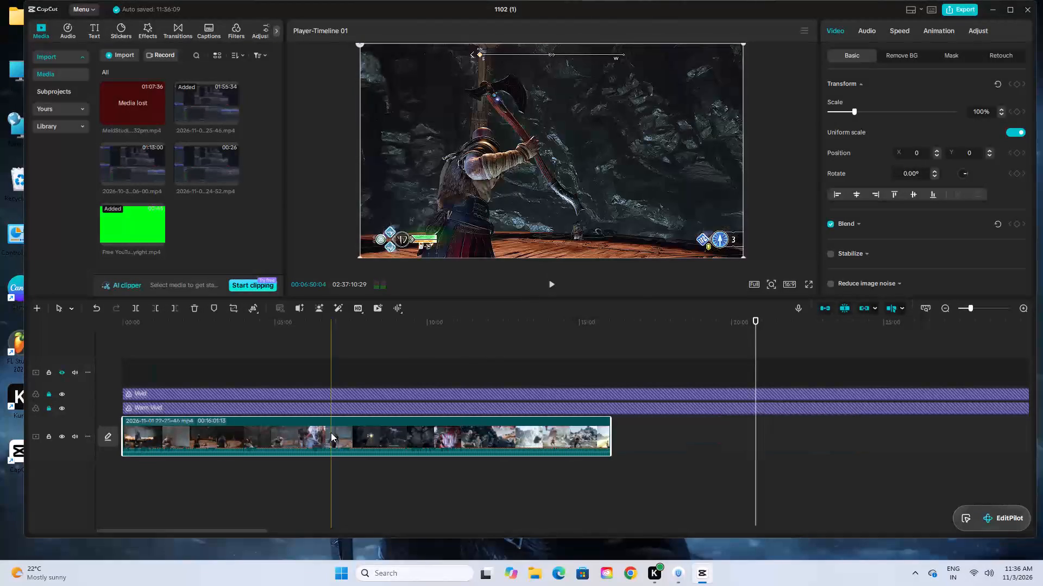
key(BackSpace)
click(197, 422)
key(BackSpace)
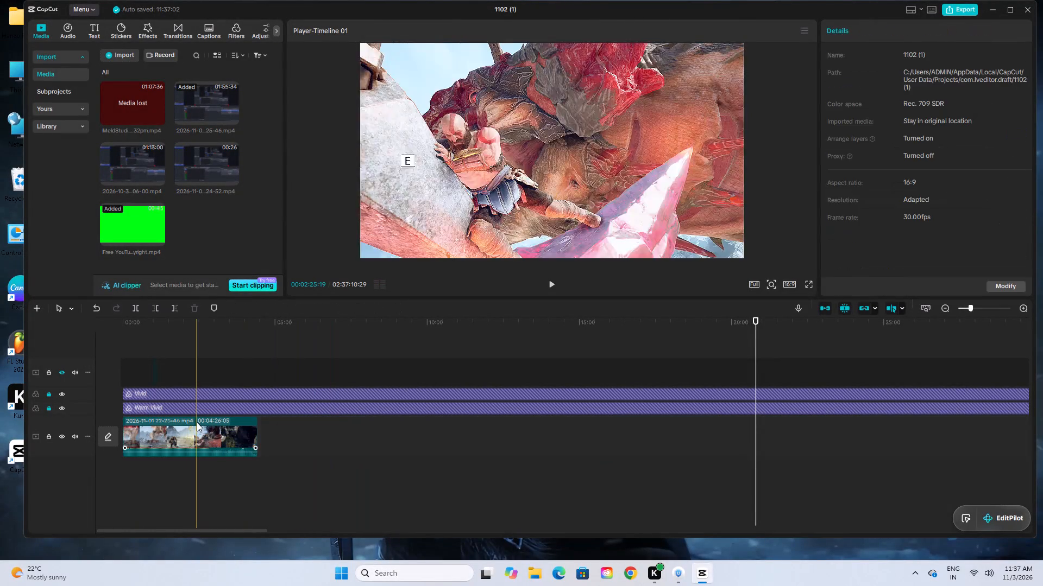
Unlock the Warm Vivid and Vivid filter tracks.
click(186, 428)
drag(751, 321, 178, 381)
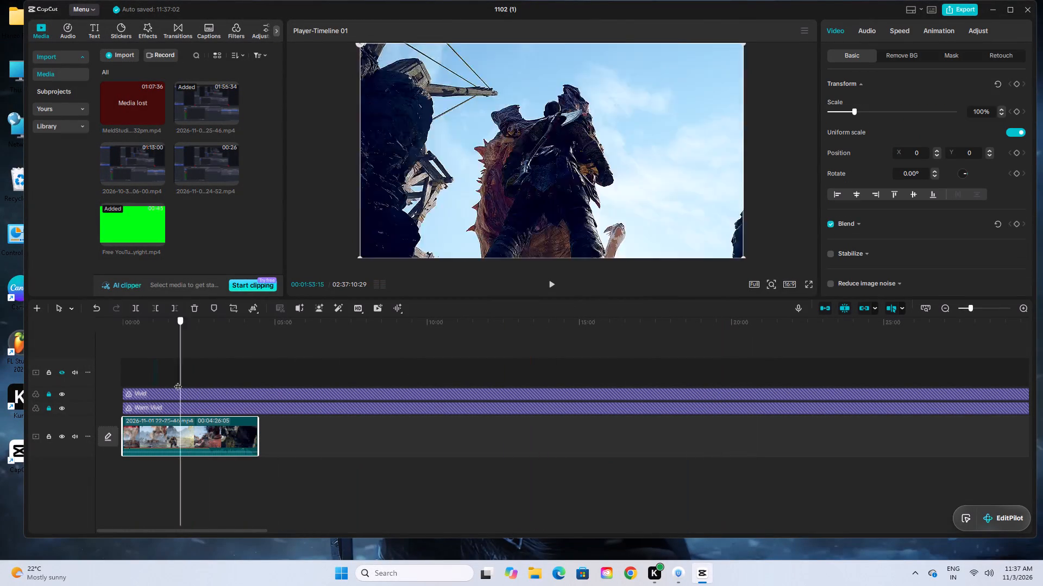
drag(178, 381, 147, 379)
click(50, 408)
click(49, 392)
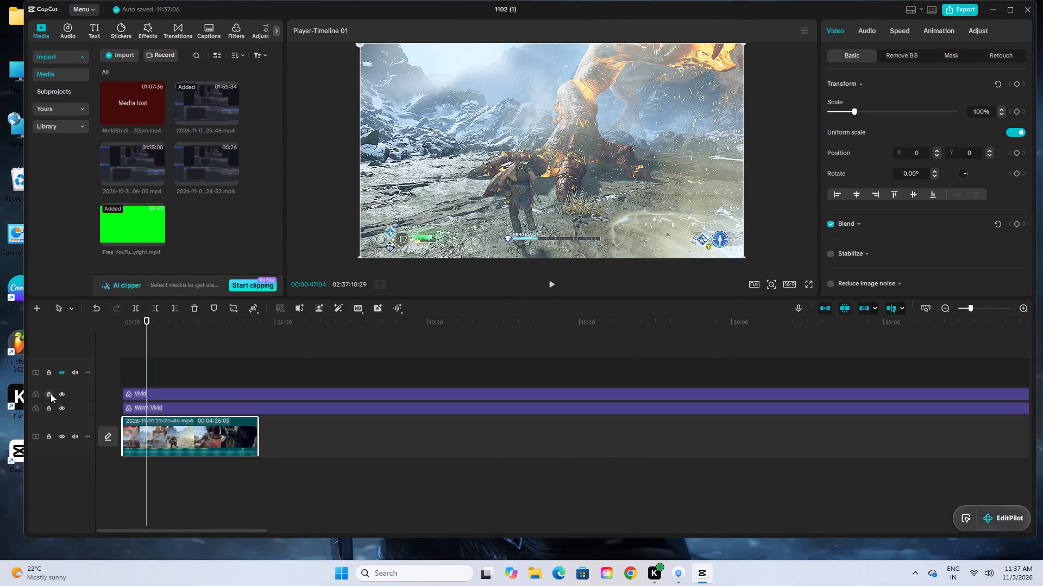
Unhide the overlay video track above the filters and delete its short clip.
click(63, 374)
click(64, 374)
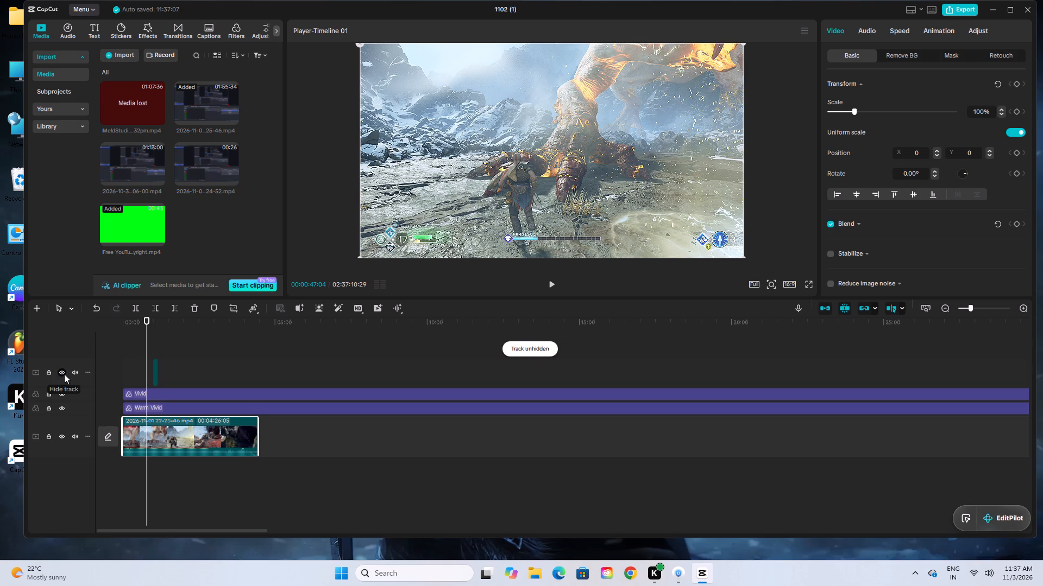
click(61, 373)
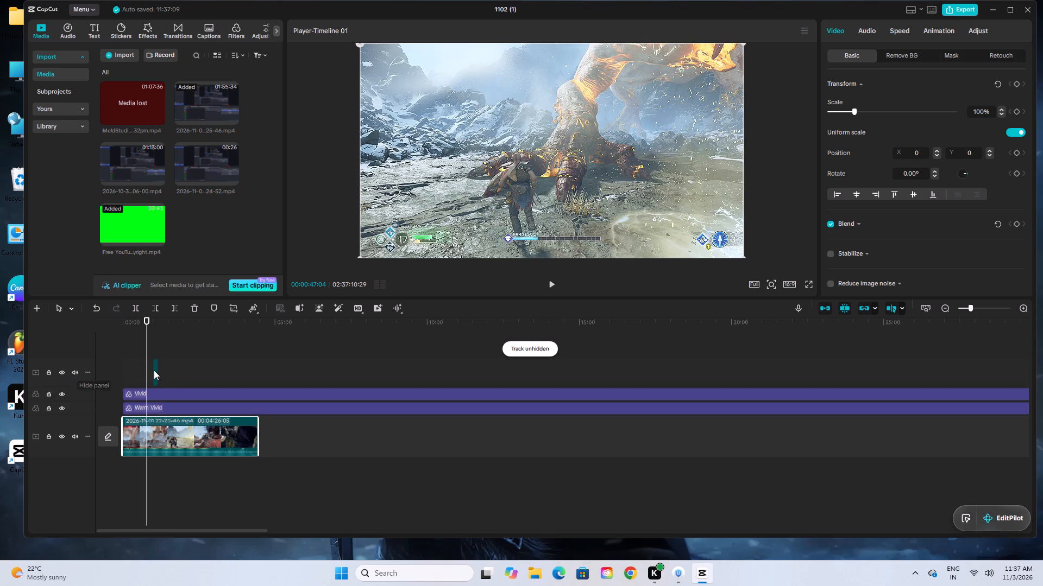
click(154, 370)
key(BackSpace)
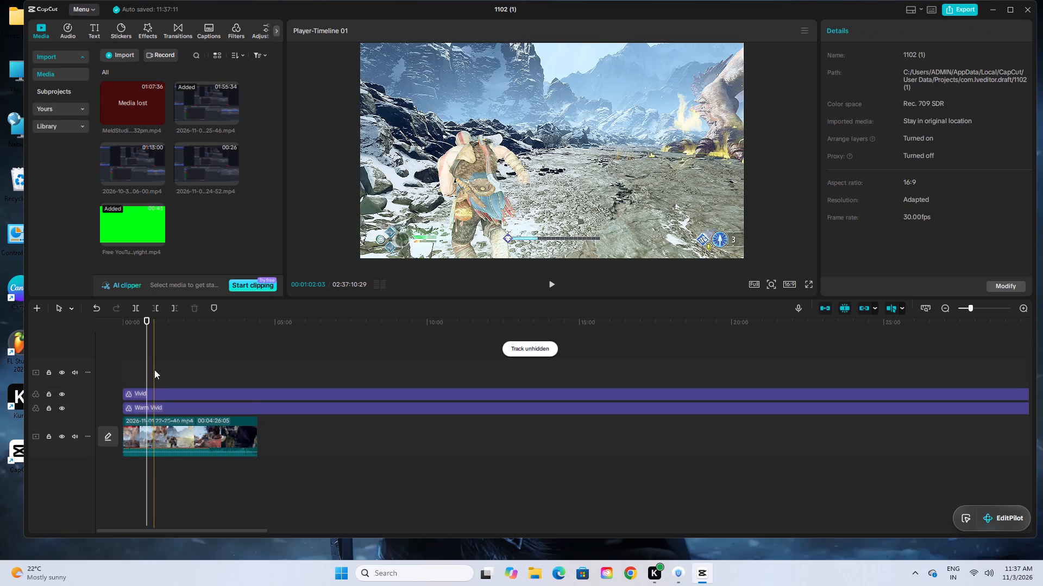
Find the cut point at 00:02:55:13 in the main clip and trim away everything after it.
drag(150, 326, 171, 355)
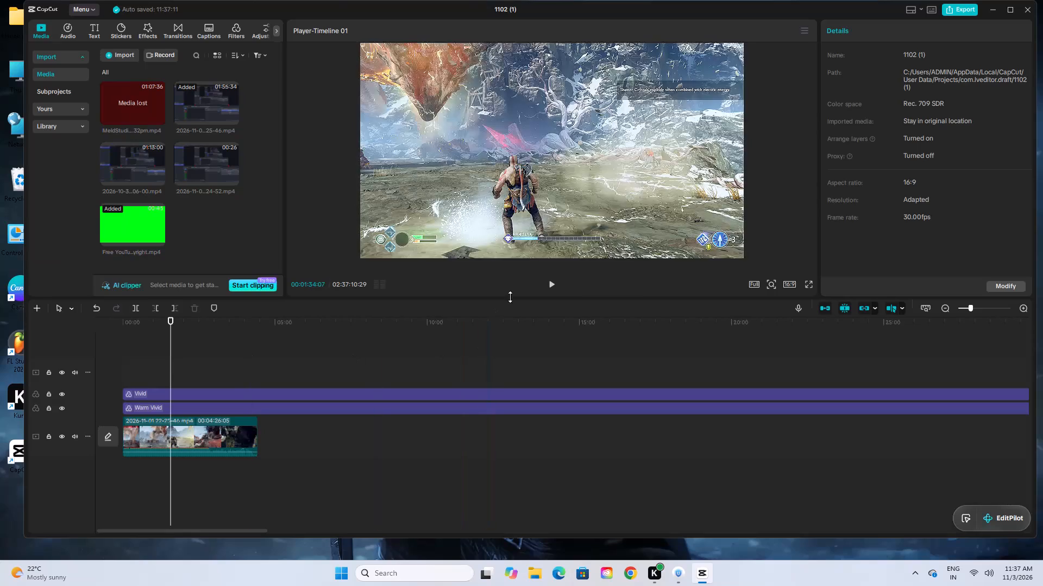
click(560, 286)
click(560, 285)
click(551, 284)
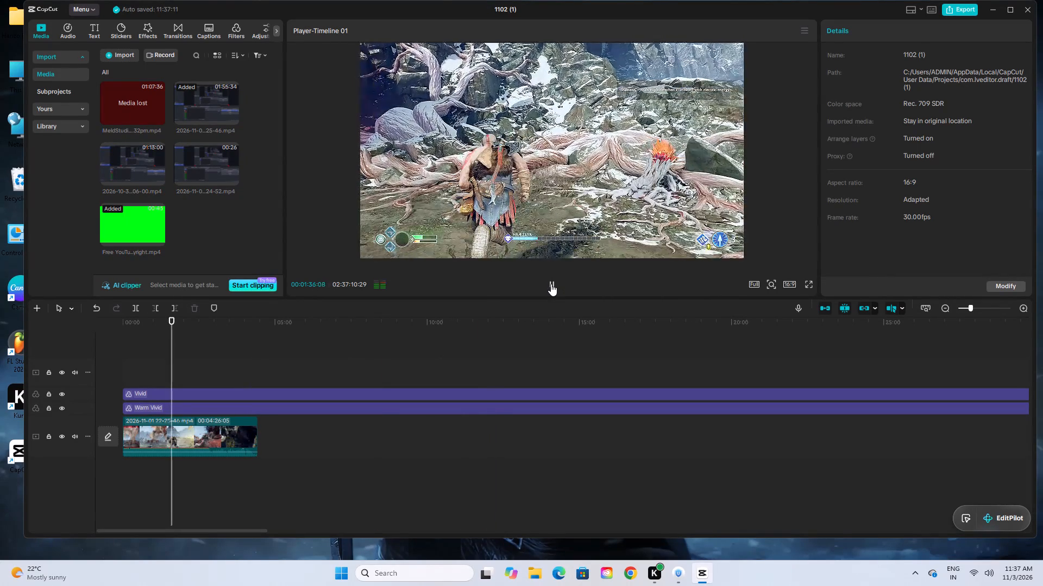
drag(173, 321, 213, 333)
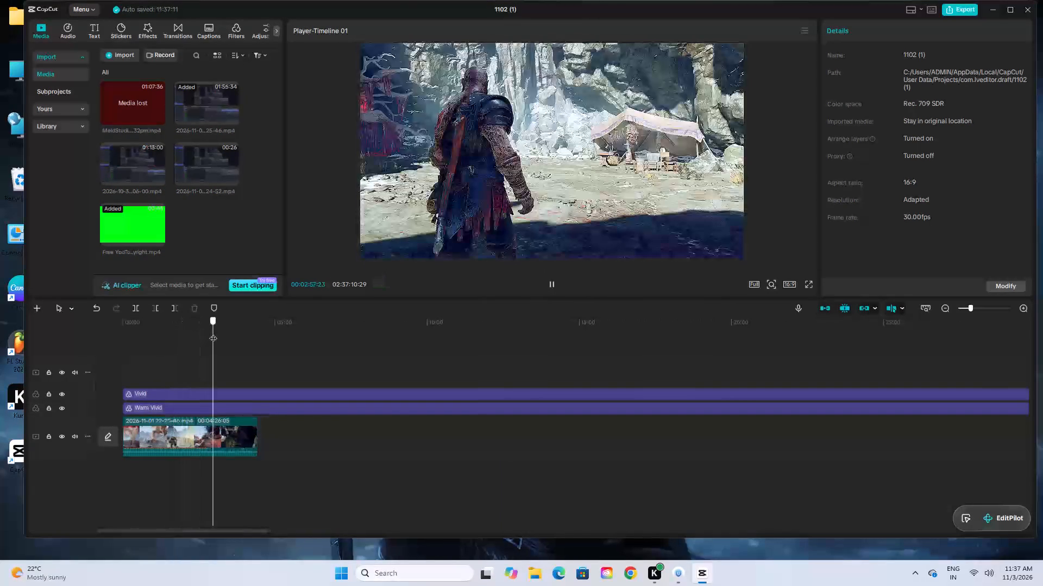
drag(213, 333, 210, 333)
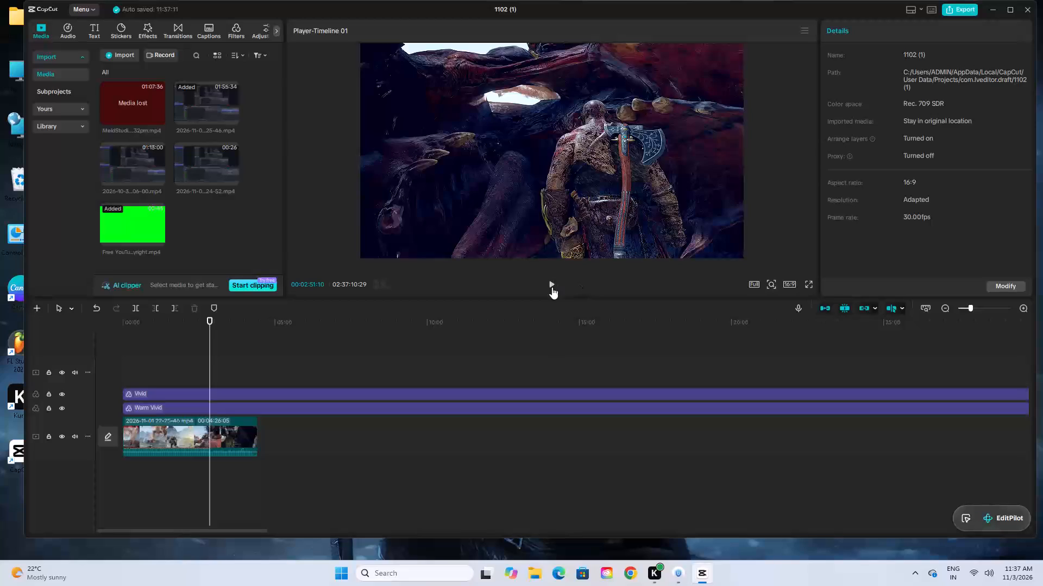
click(552, 287)
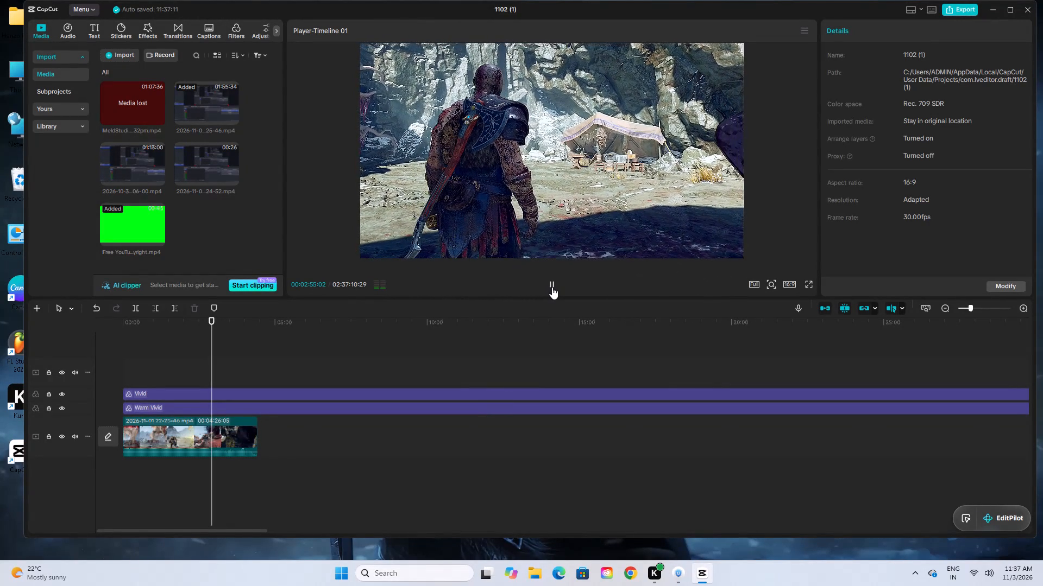
double_click(552, 287)
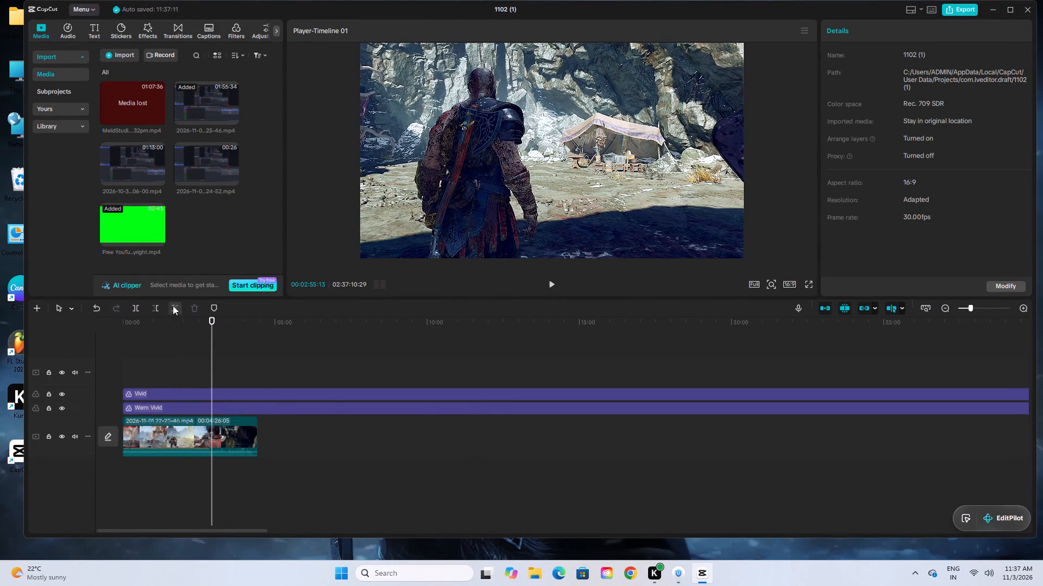
click(173, 305)
Trim the Warm Vivid and Vivid filters at 00:02:55:13 to match the main clip's end and return the playhead to the start.
click(178, 392)
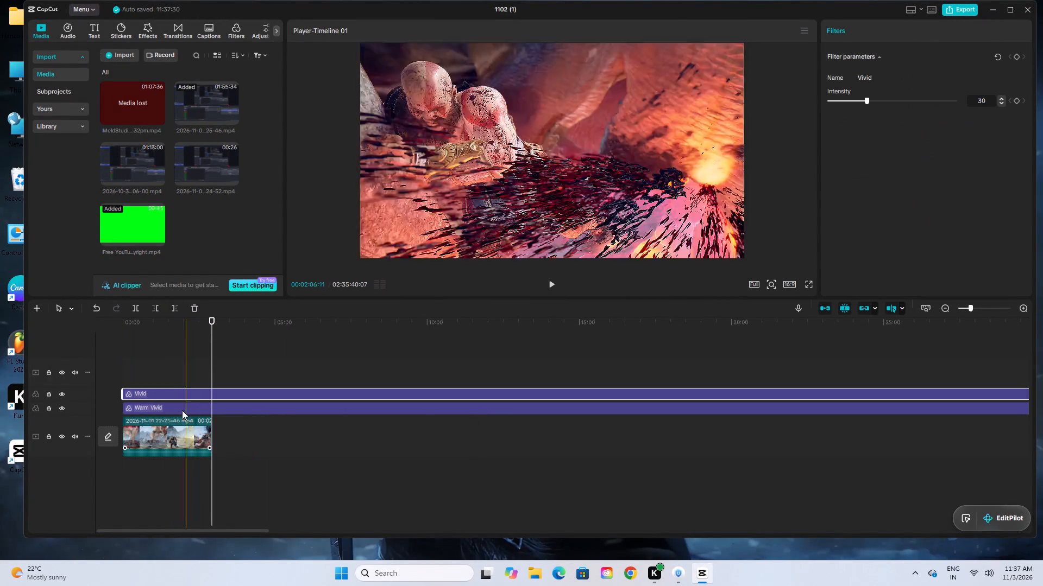
click(180, 405)
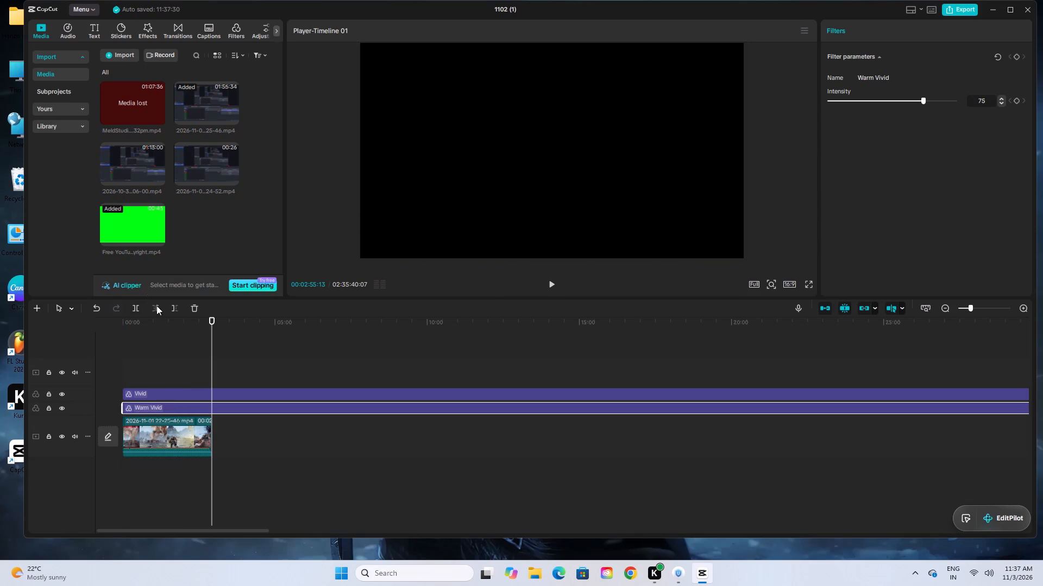
click(174, 308)
click(197, 391)
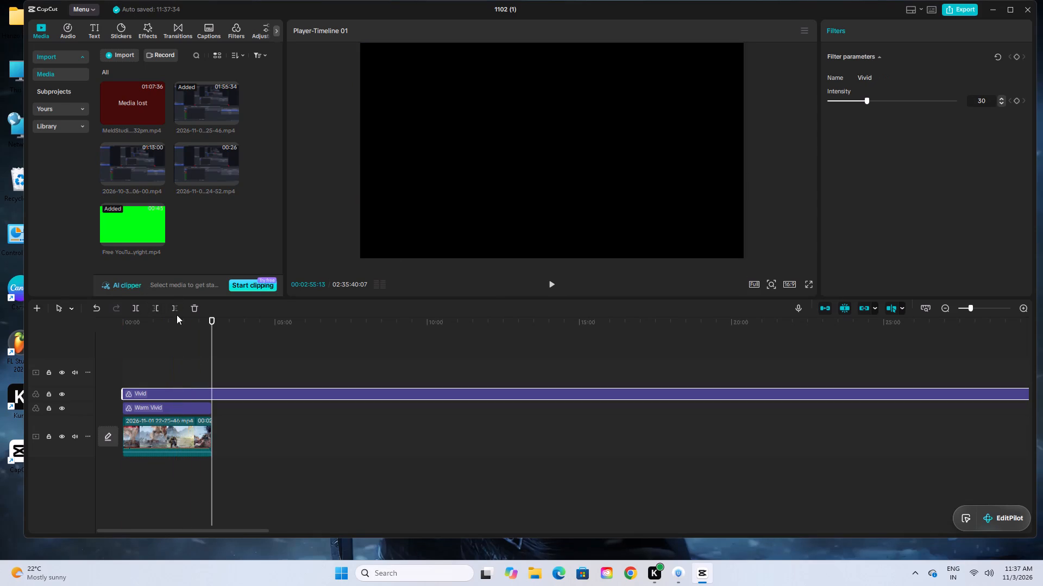
click(173, 310)
drag(217, 322, 24, 355)
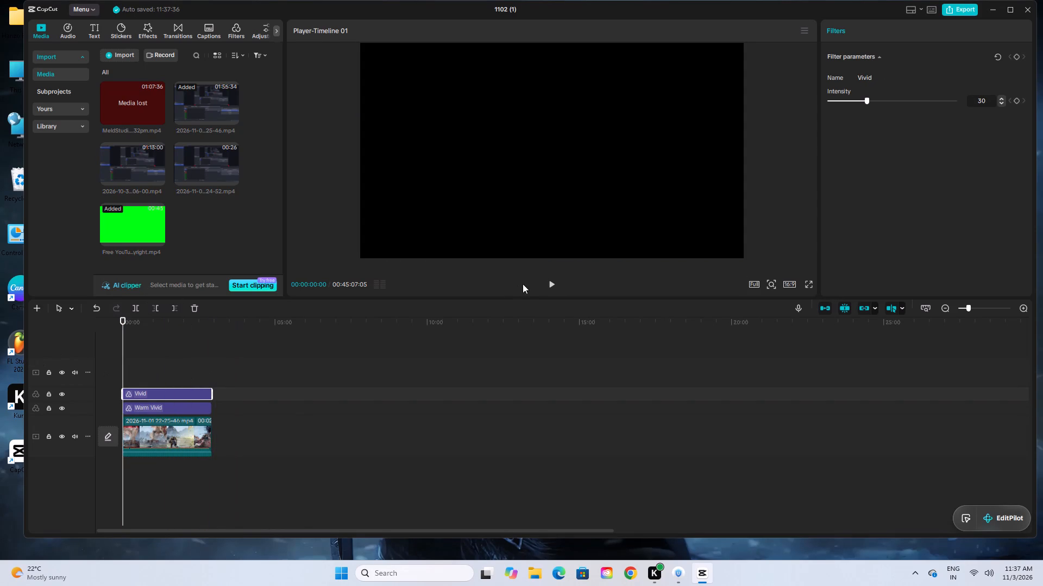
Preview the opening seconds, and delete the stray short overlay clip at about 00:44:57 on the timeline.
click(556, 288)
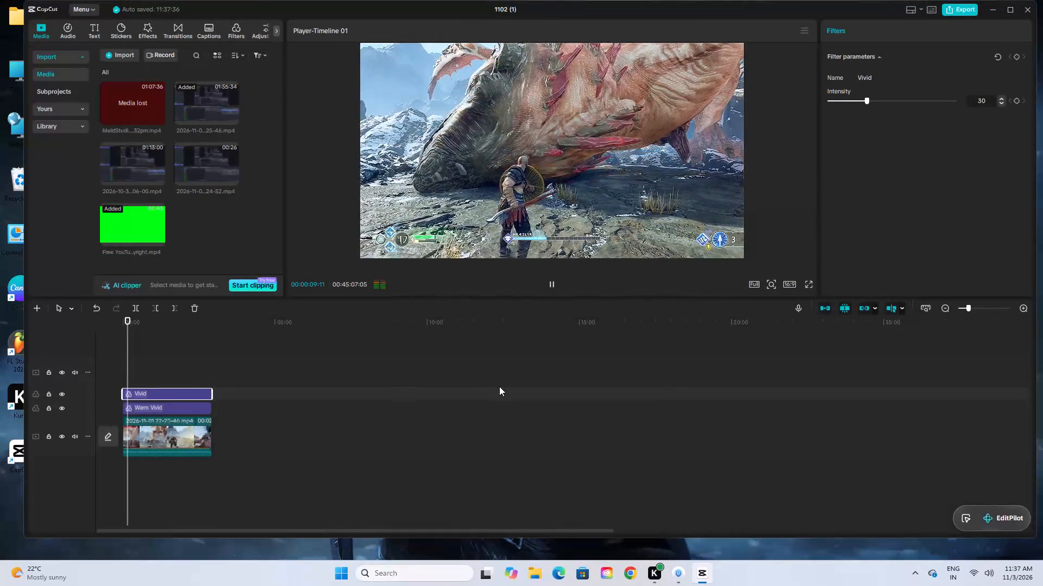
click(557, 286)
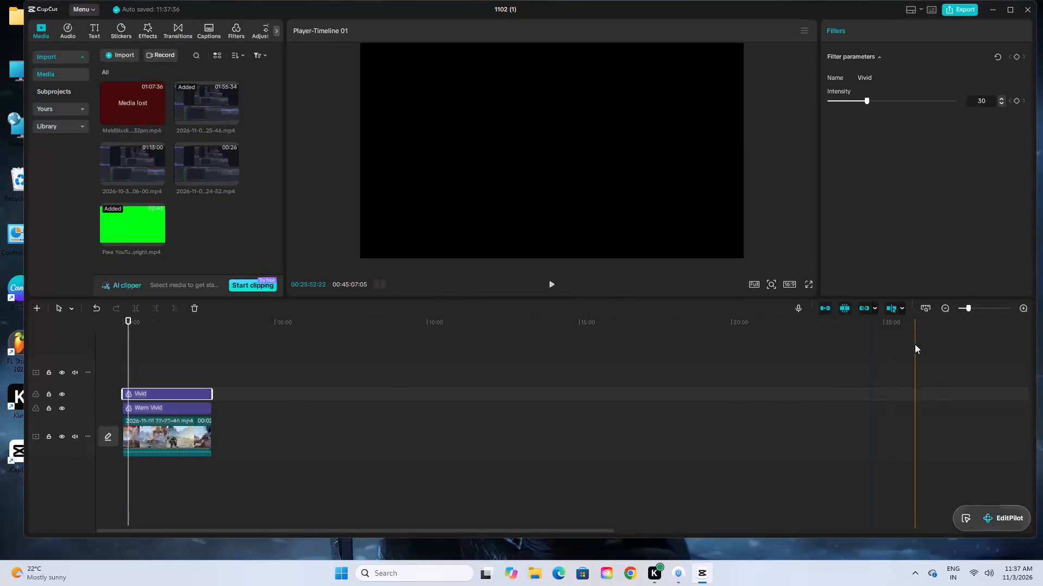
drag(525, 531, 757, 543)
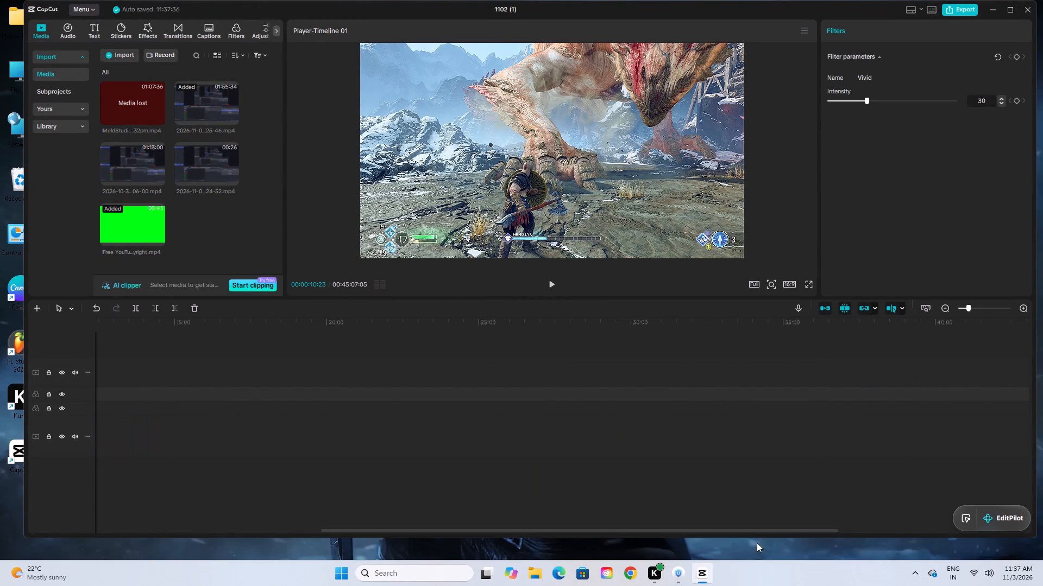
drag(757, 543, 944, 501)
click(746, 376)
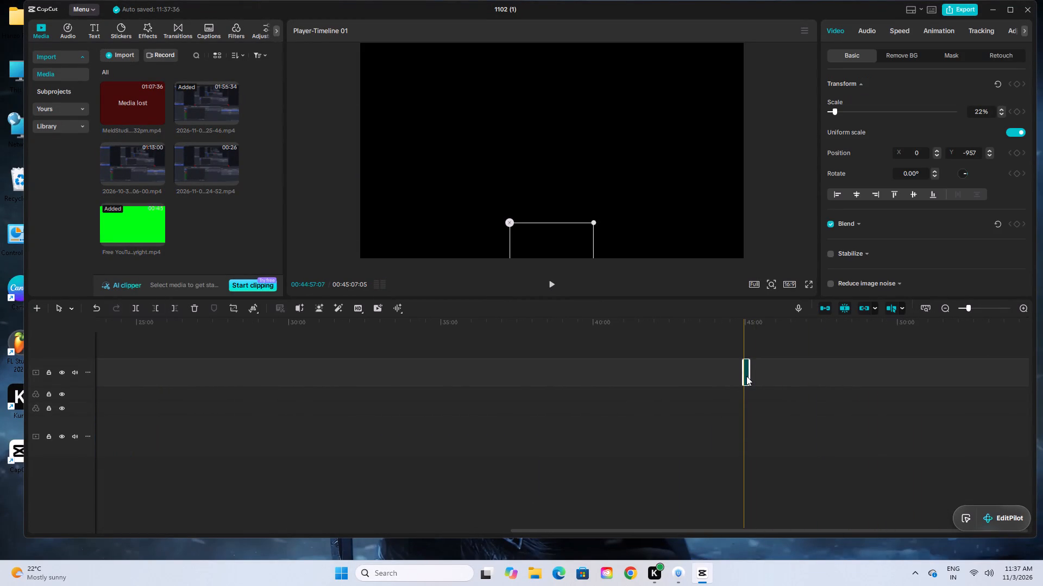
key(BackSpace)
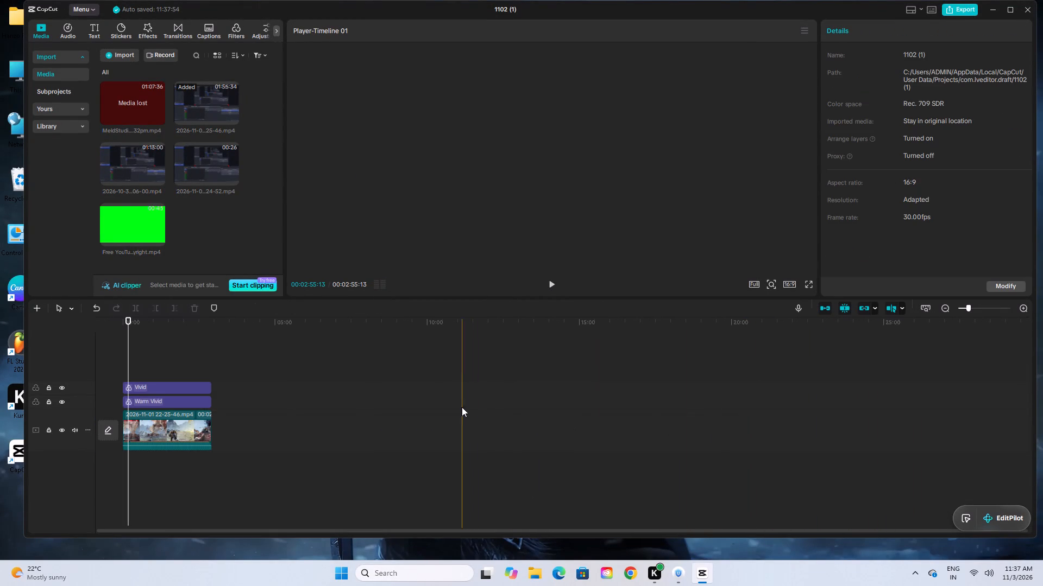
Review the remaining timeline by playing the clip from about 00:00:48 to its end.
drag(742, 532, 792, 533)
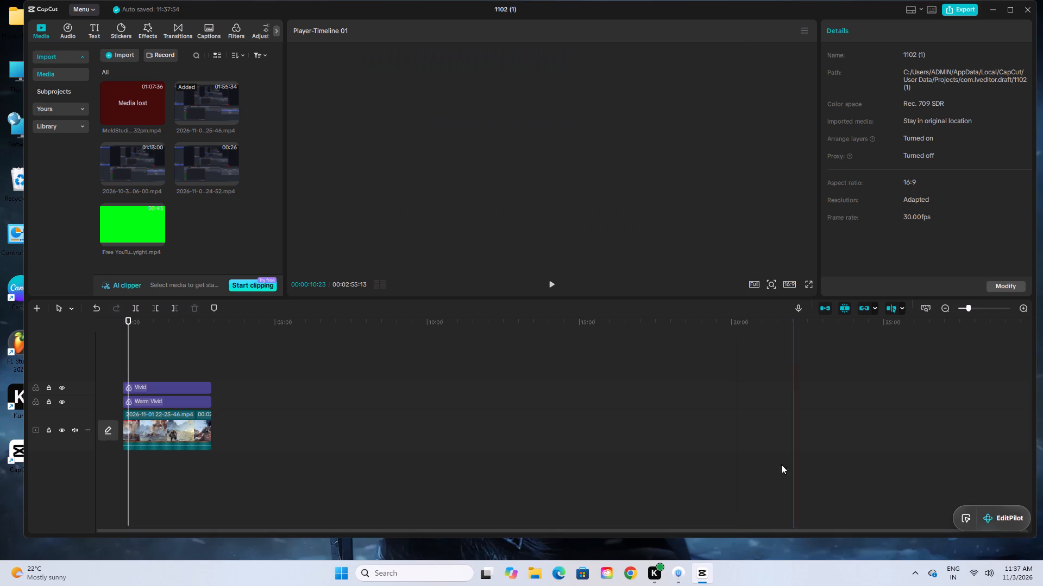
click(775, 348)
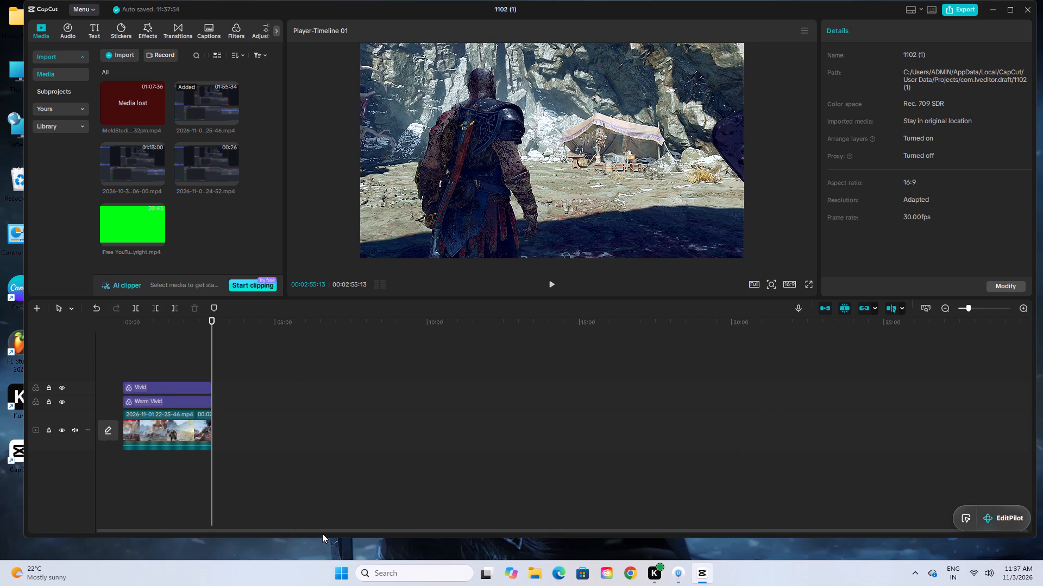
drag(321, 531, 399, 533)
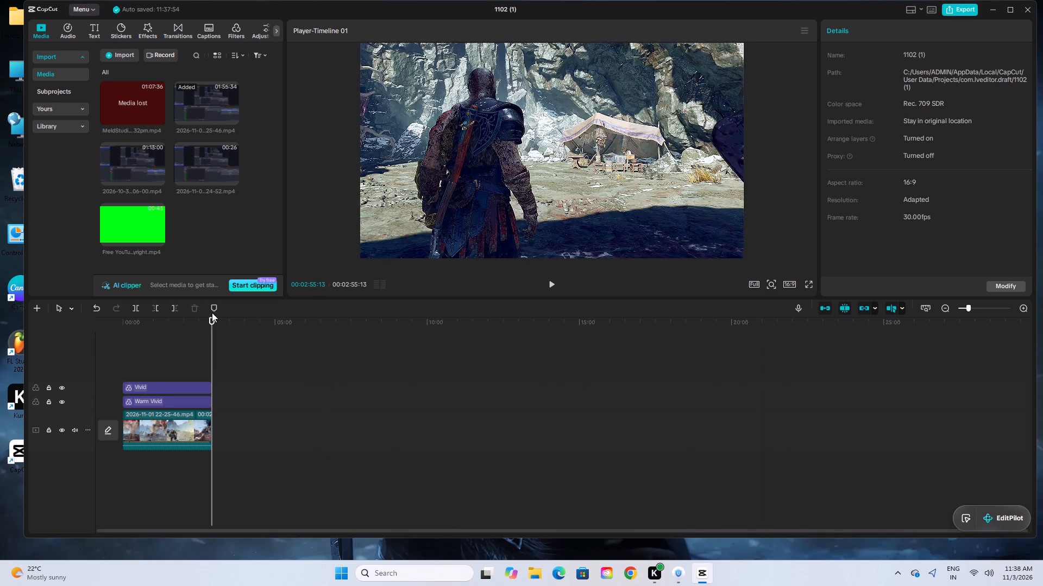
drag(213, 319, 147, 348)
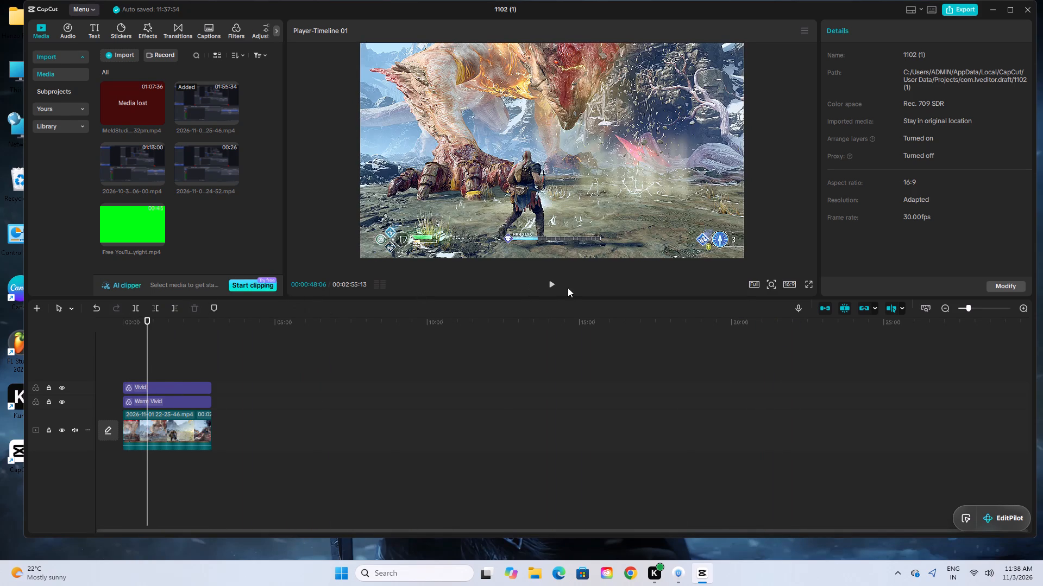
click(550, 283)
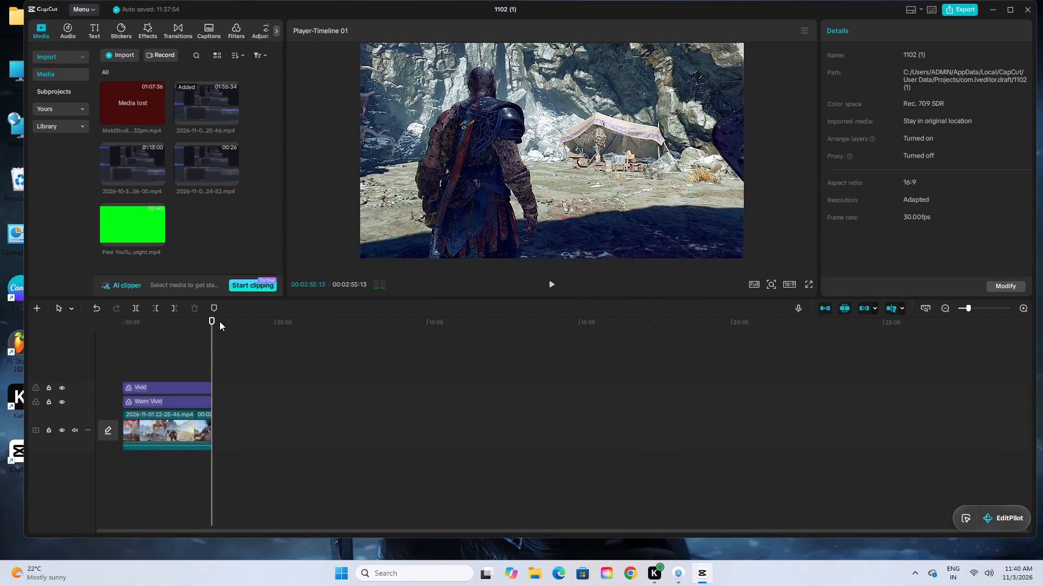
Find the cut point at 00:02:07:09 and trim away everything before it in the main clip and both filters.
drag(211, 321, 205, 321)
double_click(1022, 305)
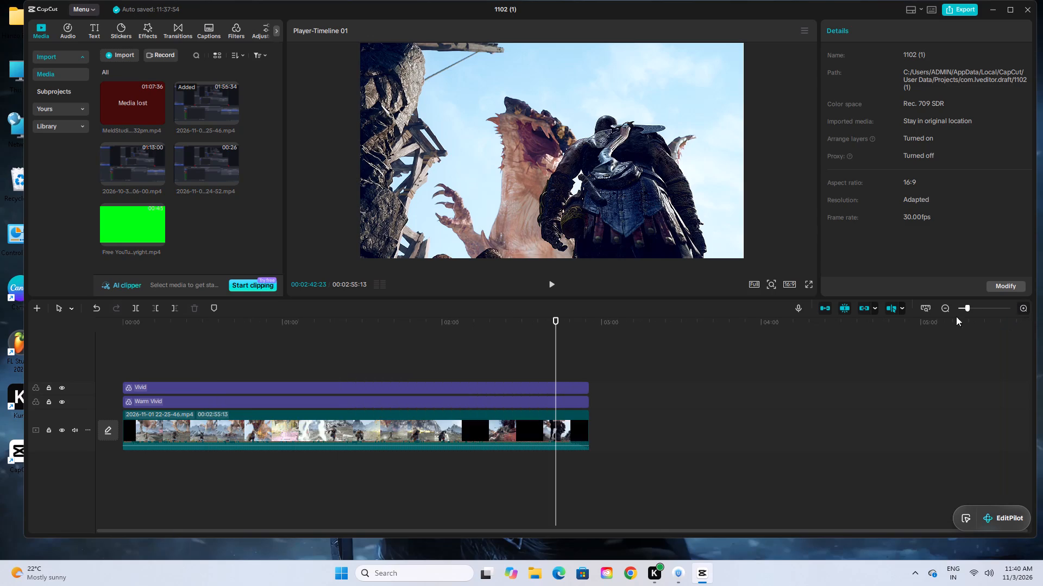
drag(557, 319, 438, 343)
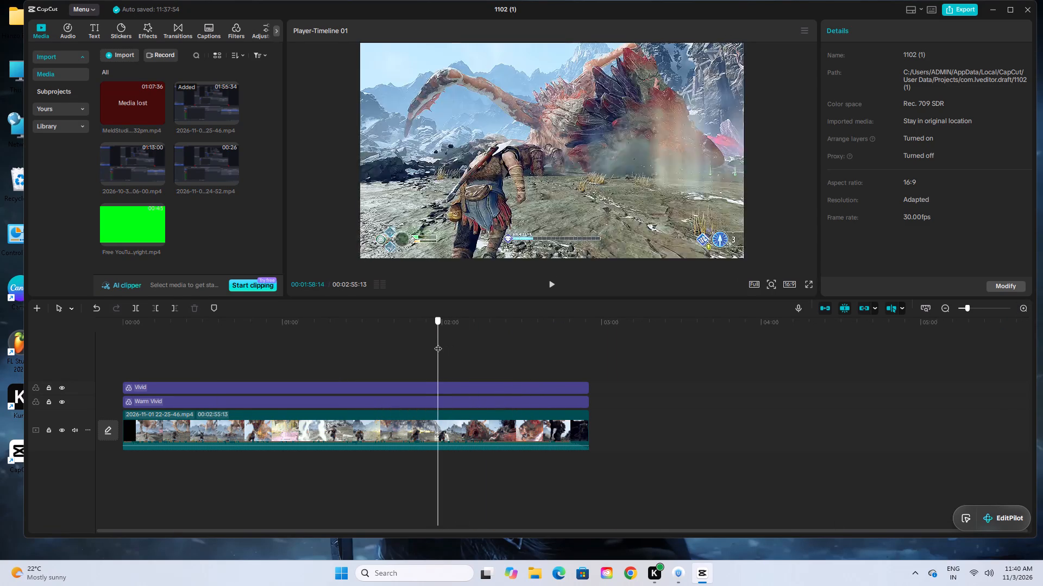
drag(438, 343, 449, 352)
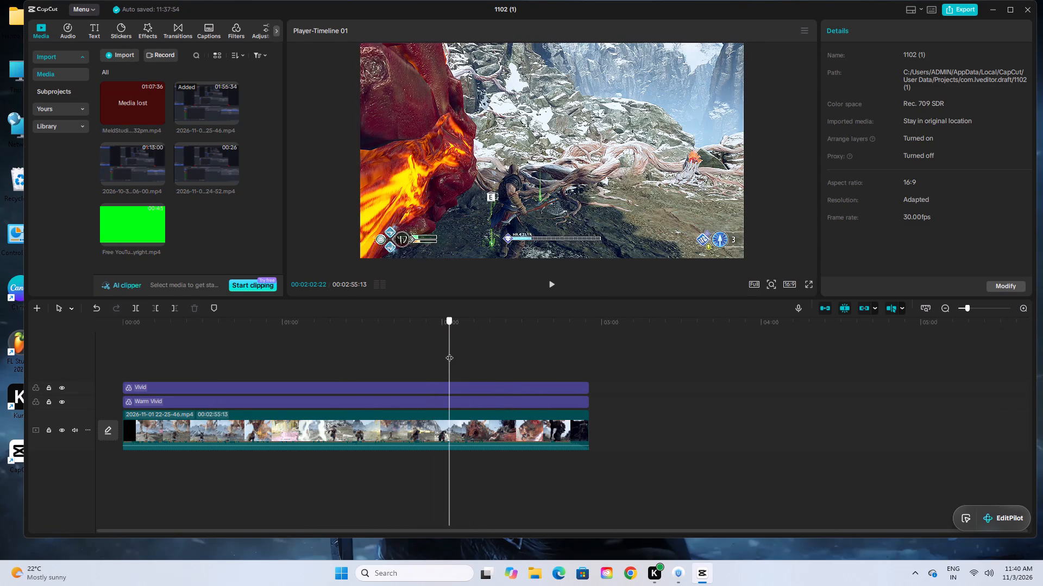
drag(449, 352, 454, 355)
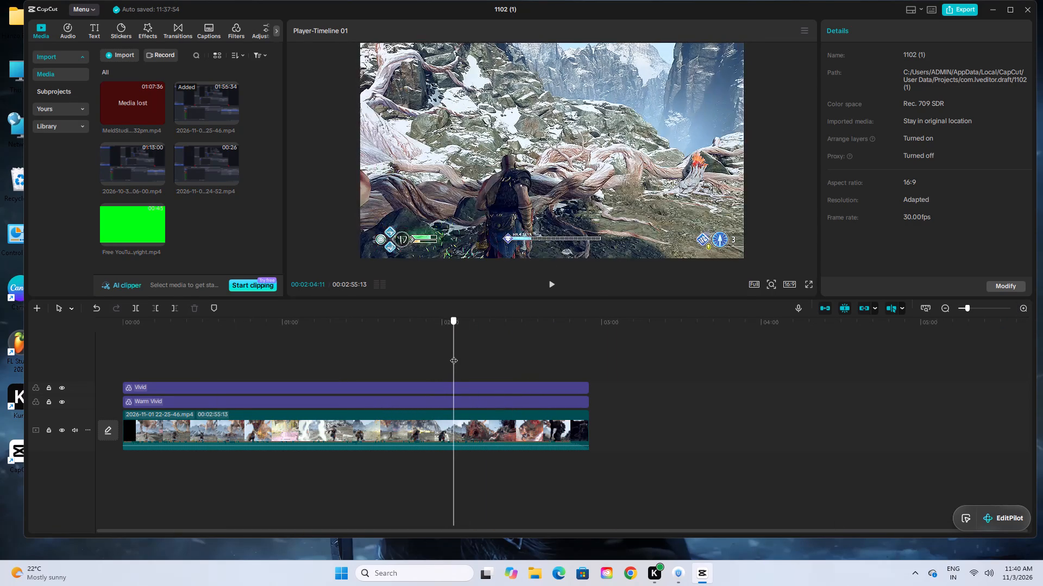
drag(454, 355, 460, 359)
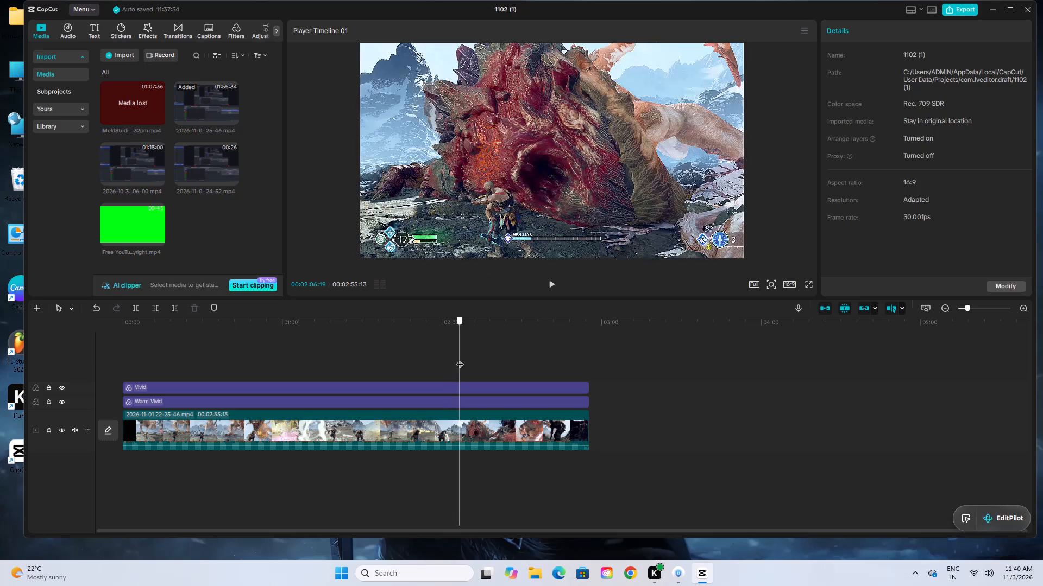
drag(460, 359, 461, 360)
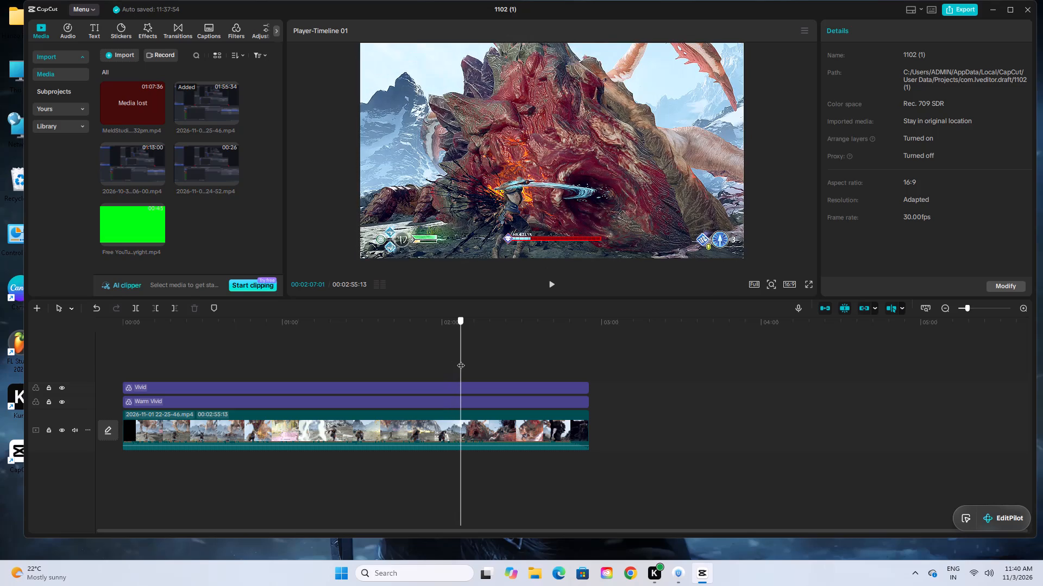
drag(461, 360, 458, 361)
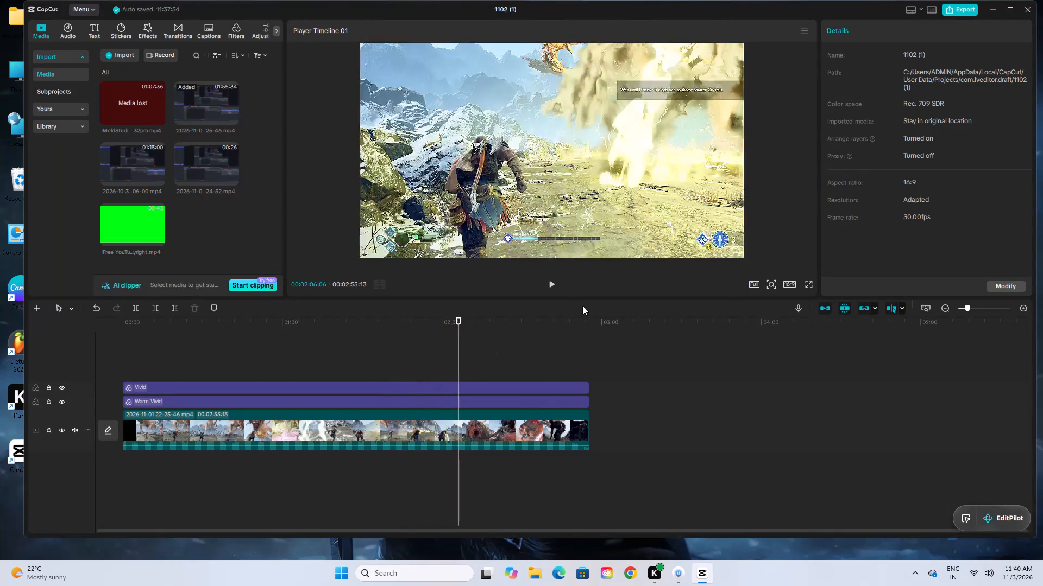
click(551, 284)
click(551, 286)
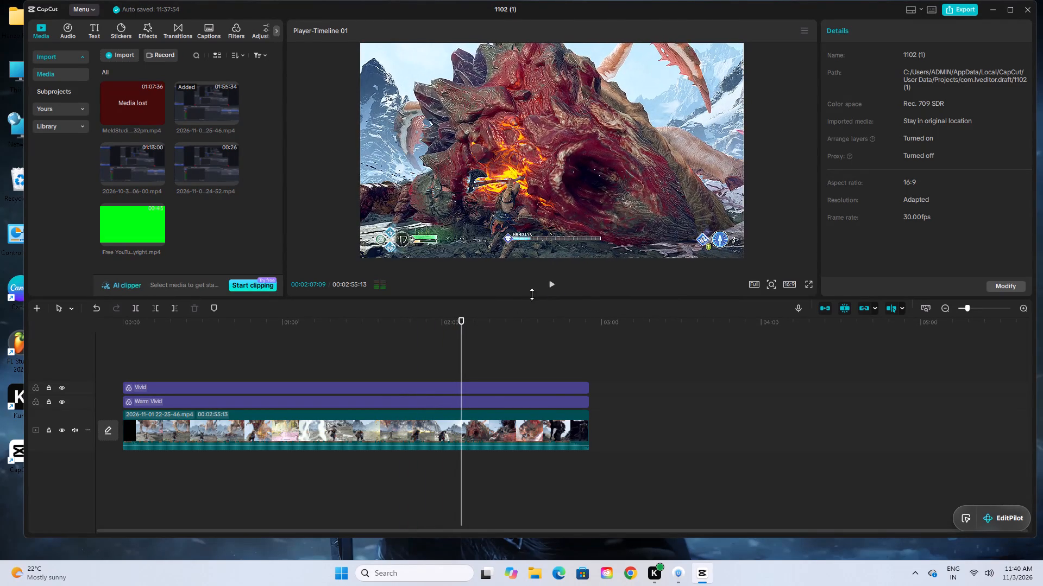
click(153, 312)
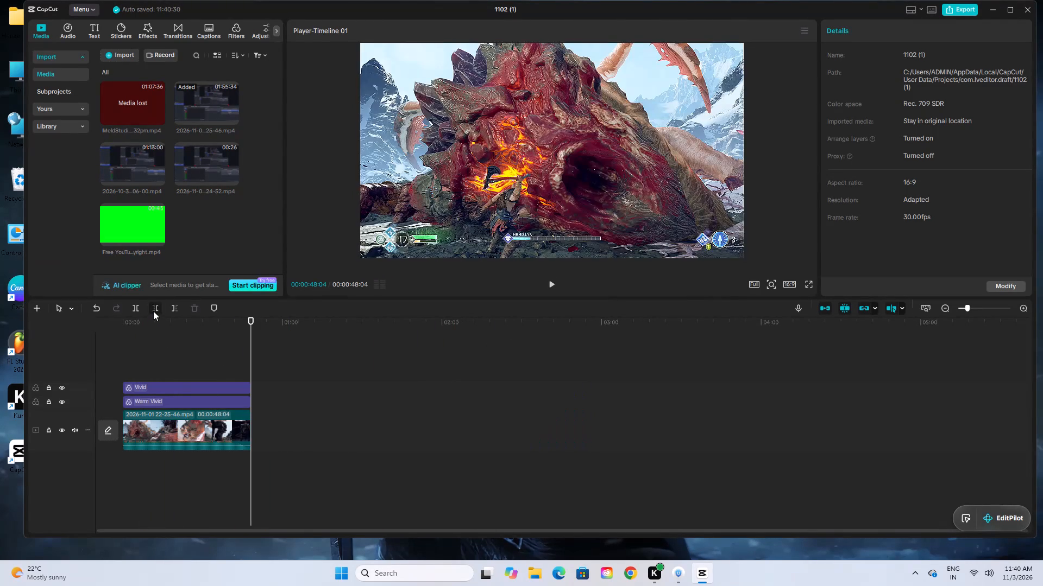
Play the trimmed clip from the start and set the Warm Vivid filter's intensity to 70.
drag(249, 325, 14, 349)
click(551, 285)
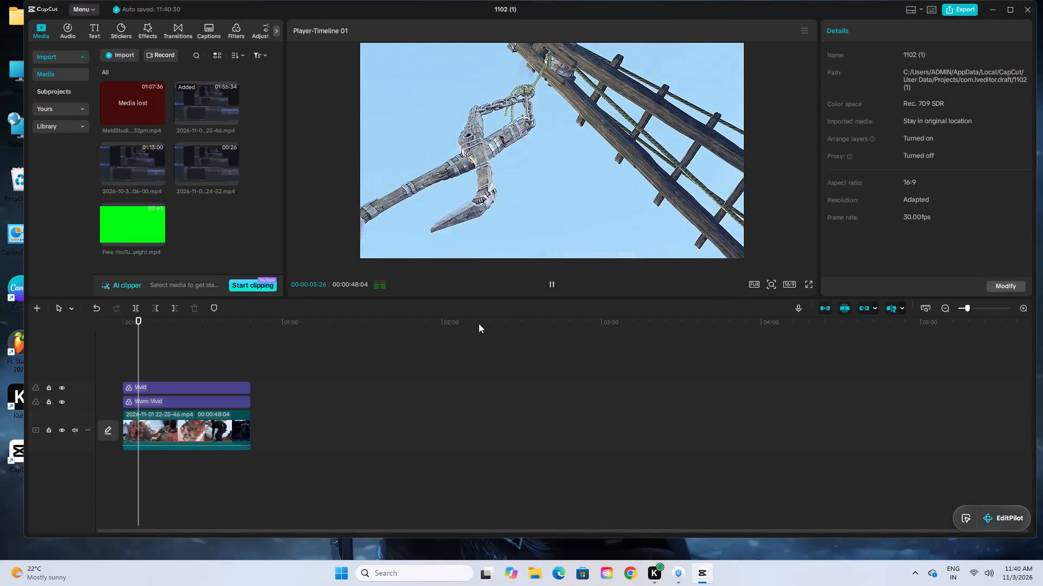
click(204, 402)
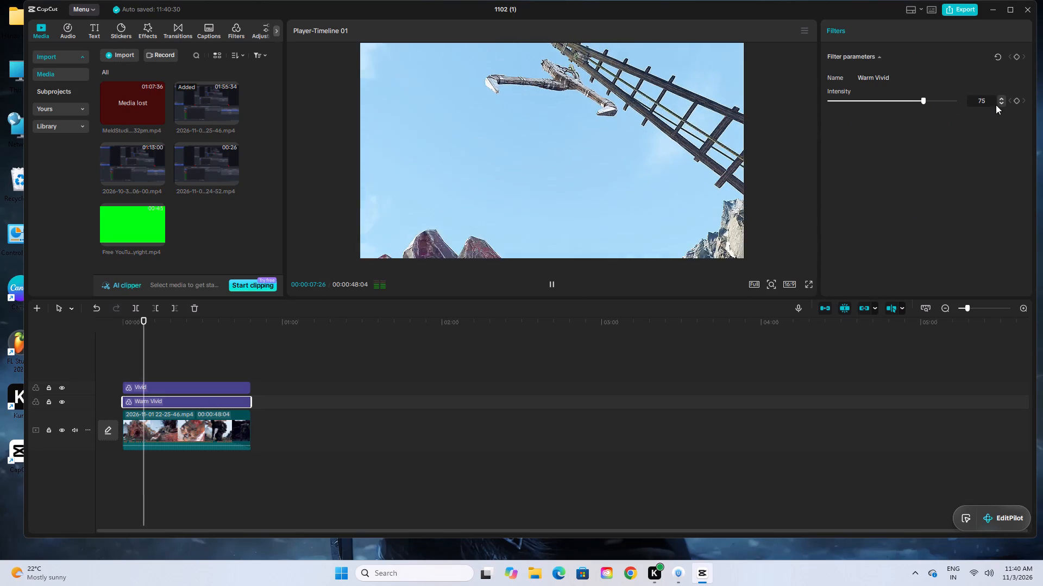
triple_click(1001, 104)
click(1001, 104)
click(1001, 104)
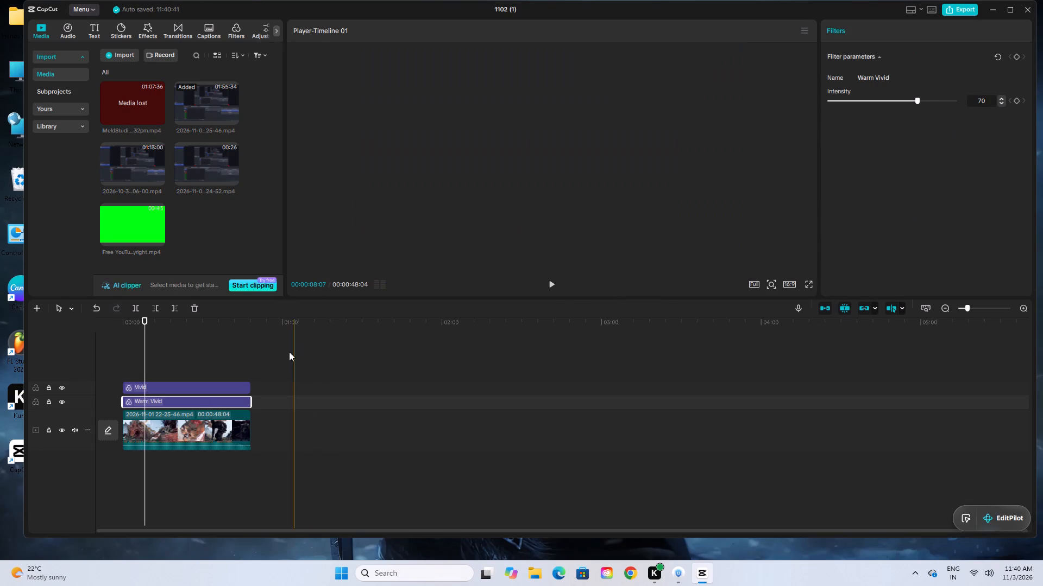
click(212, 385)
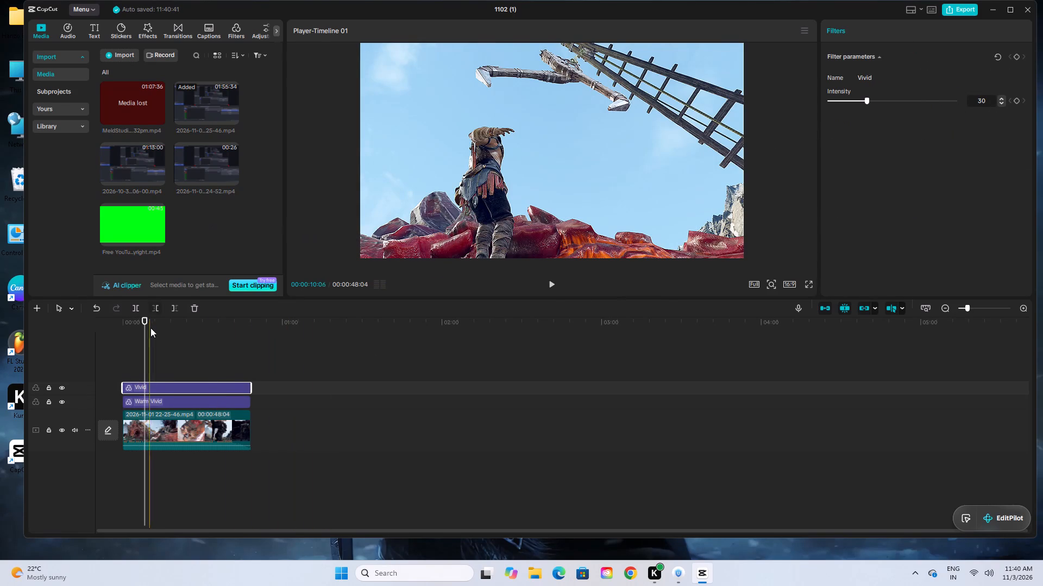
Add a custom adjustment layer at the timeline start and extend it to the main clip's end at 00:00:48:04.
drag(142, 326, 78, 295)
click(260, 33)
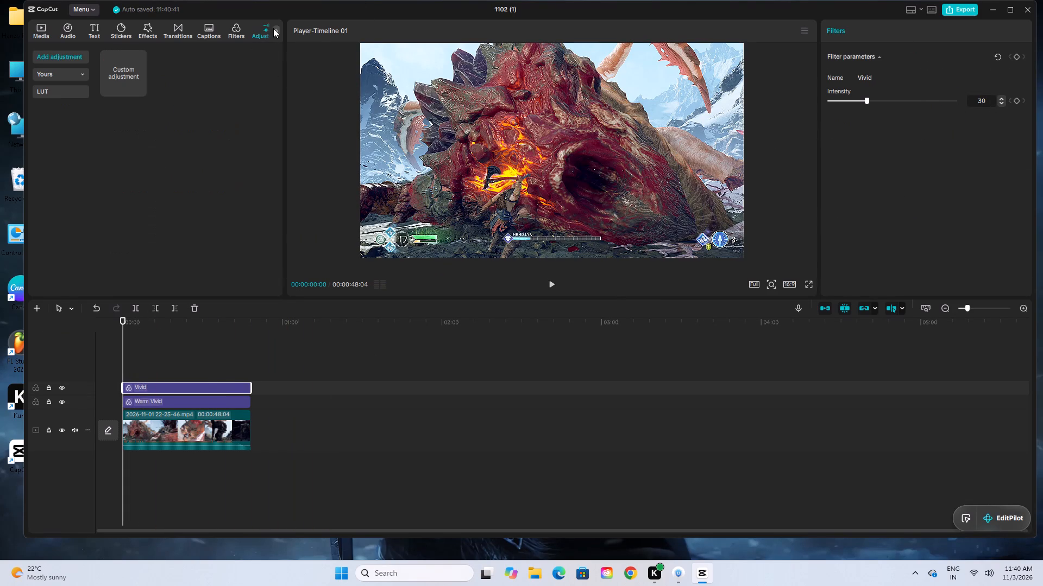
click(140, 86)
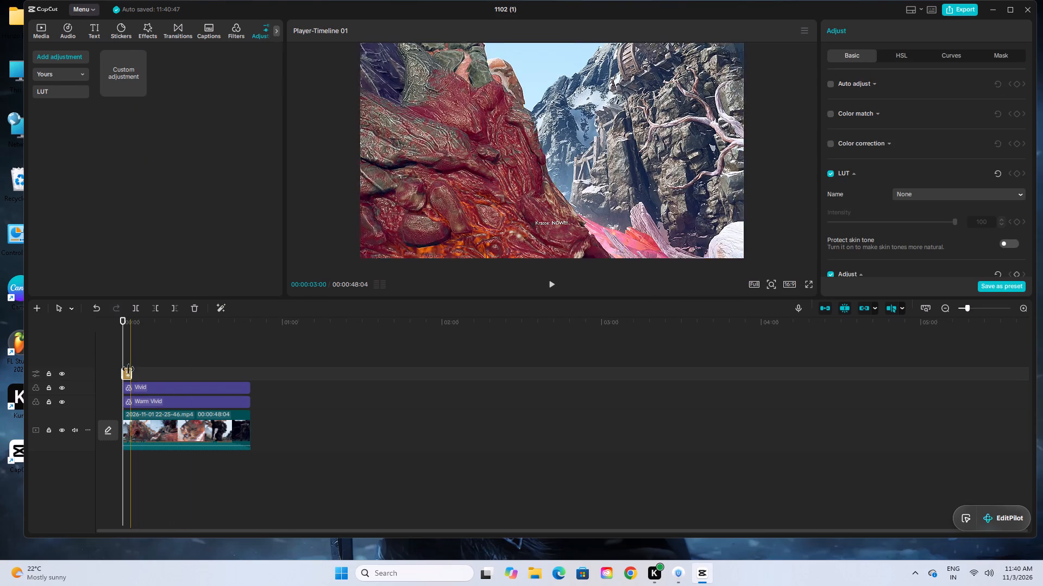
drag(128, 373, 248, 390)
Set the adjustment layer's Temp to -1 and nudge its Tint slightly.
scroll(883, 198, down, 2)
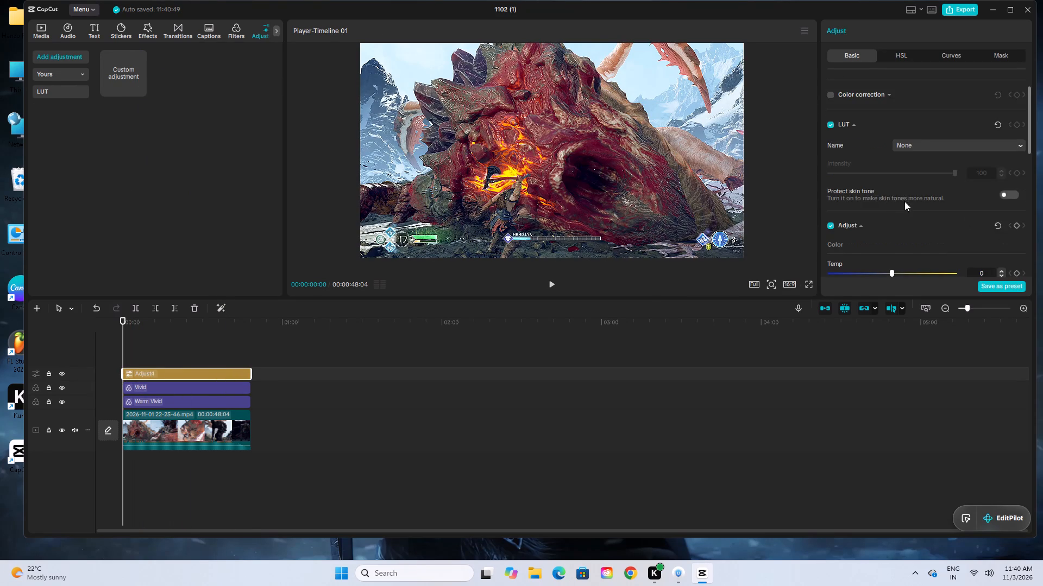
scroll(929, 209, down, 2)
click(1002, 155)
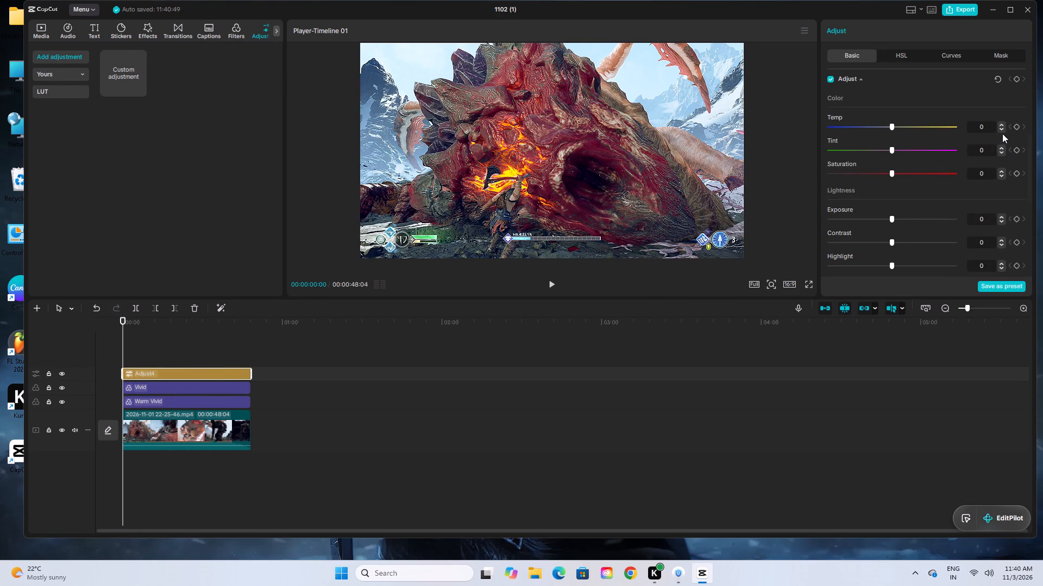
click(1002, 132)
click(1001, 127)
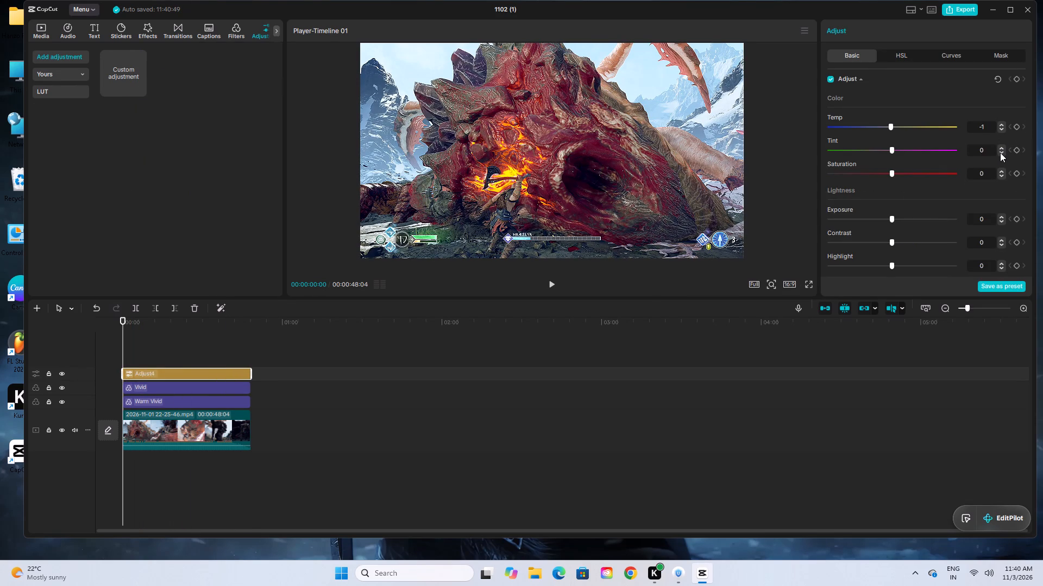
click(1001, 151)
Set the adjustment layer's Exposure to 3, Contrast to 2 and Highlight to 2, and dismiss the automatic color suggestion.
scroll(1004, 181, down, 2)
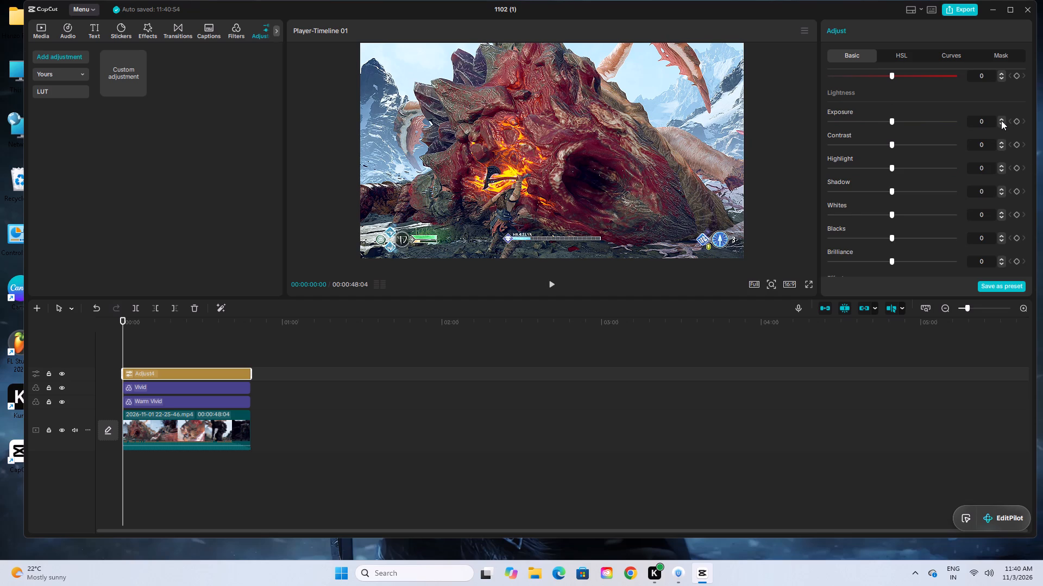
triple_click(1000, 119)
double_click(1002, 143)
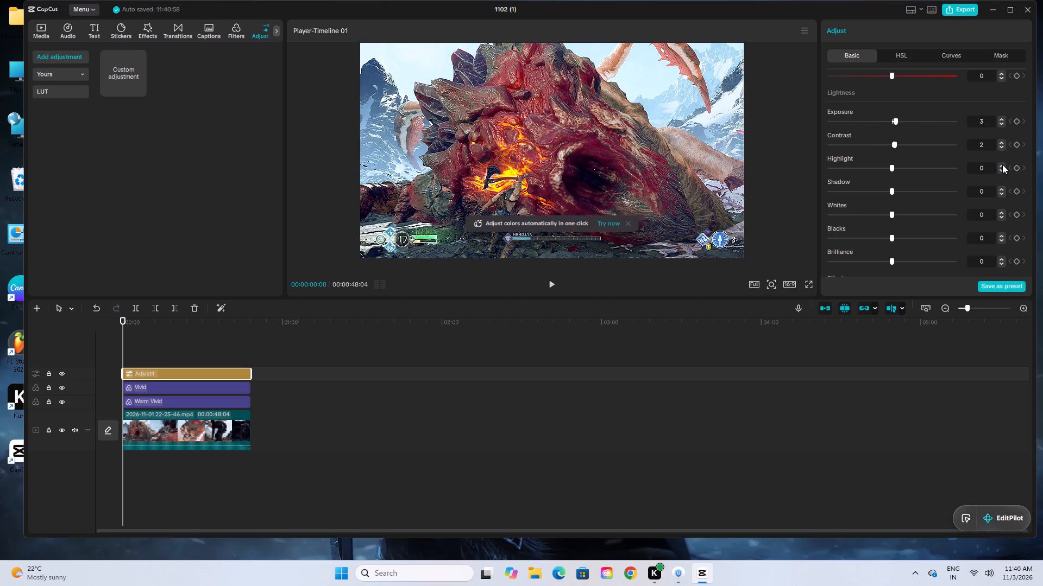
double_click(1002, 164)
click(633, 226)
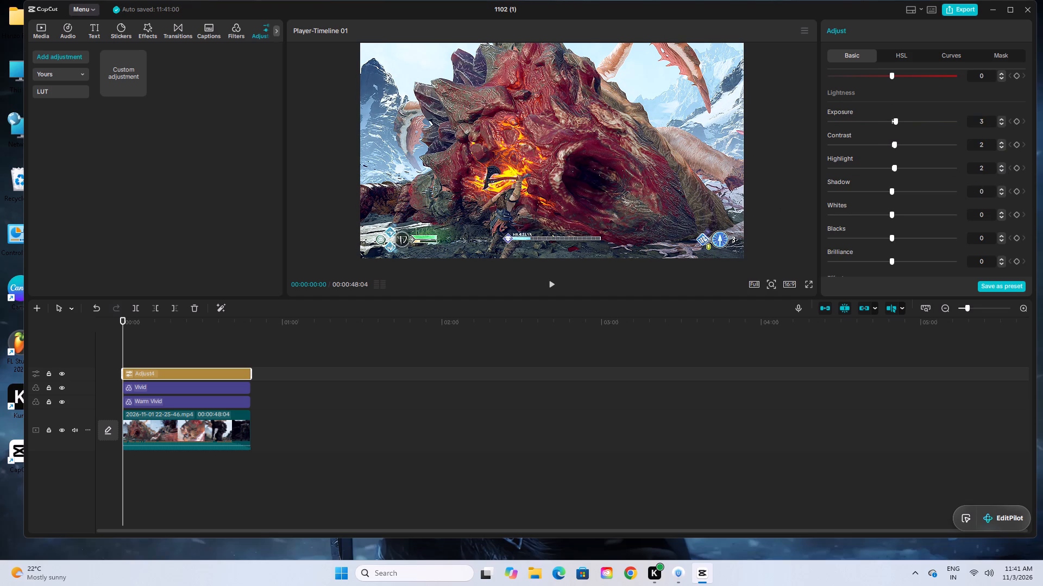
Set the adjustment layer's Sharpen effect to 15 and Clarity to 20.
scroll(1013, 192, down, 1)
scroll(961, 194, down, 2)
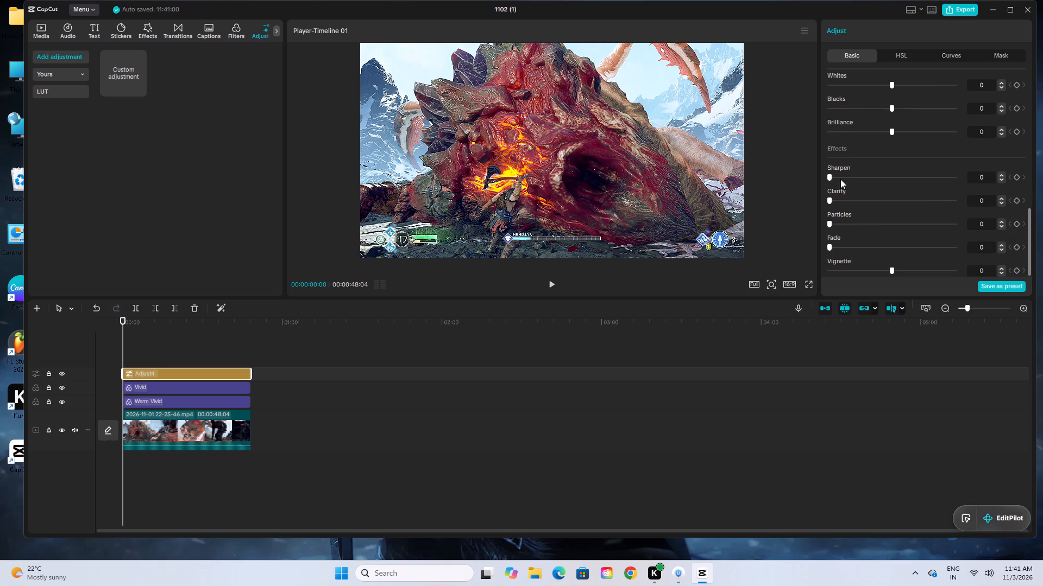
drag(827, 179, 868, 184)
click(838, 180)
click(849, 178)
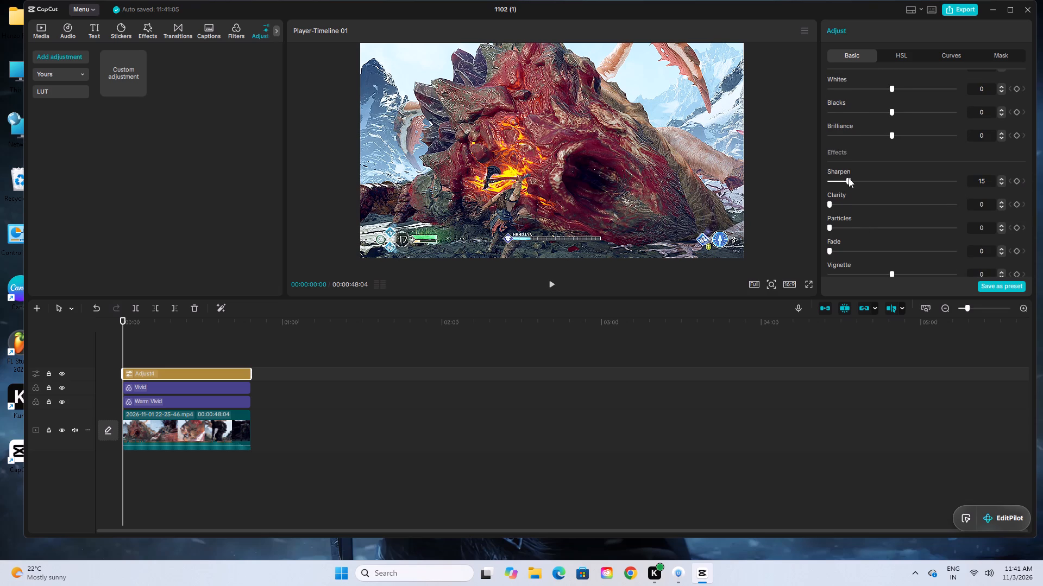
drag(831, 207, 860, 209)
triple_click(1002, 205)
triple_click(1002, 205)
Set the adjustment layer's Brilliance to 4.
triple_click(1001, 133)
click(1001, 133)
scroll(1001, 133, up, 2)
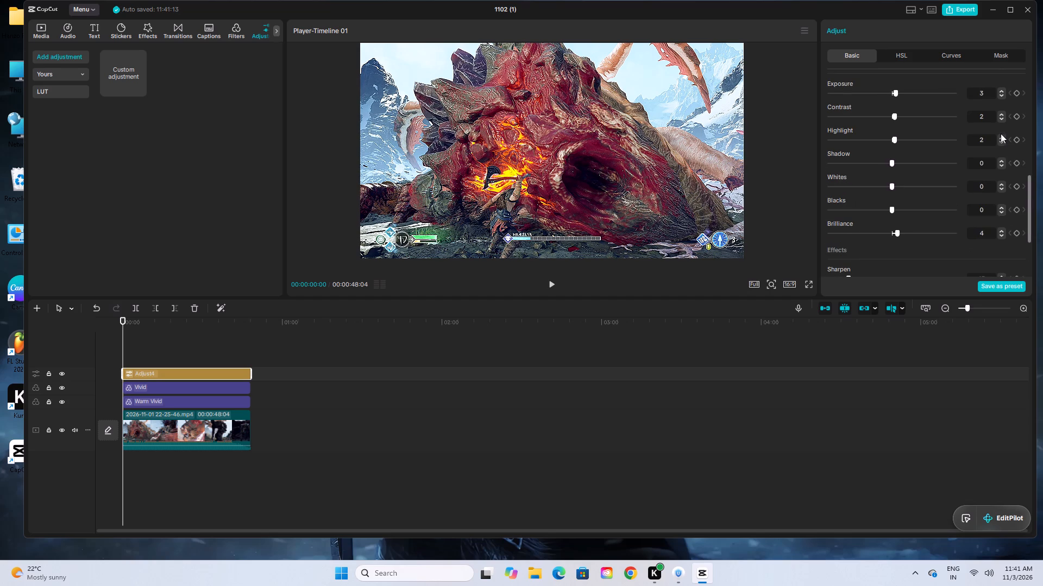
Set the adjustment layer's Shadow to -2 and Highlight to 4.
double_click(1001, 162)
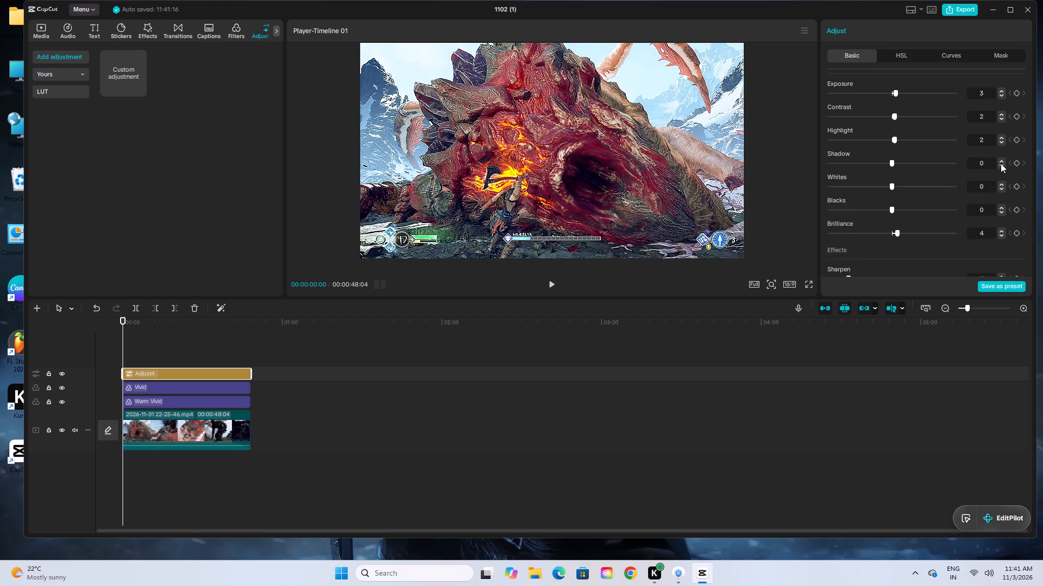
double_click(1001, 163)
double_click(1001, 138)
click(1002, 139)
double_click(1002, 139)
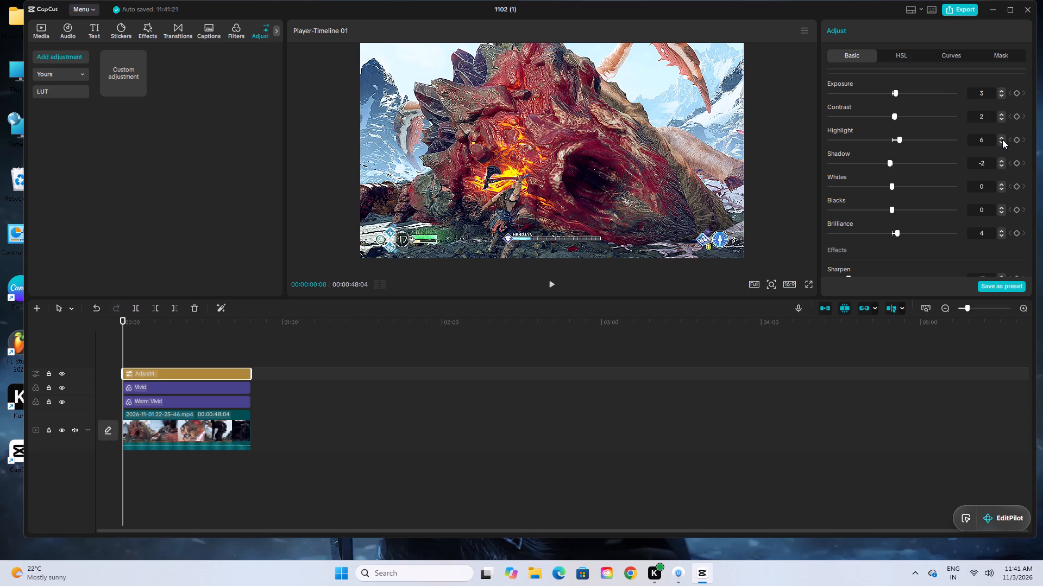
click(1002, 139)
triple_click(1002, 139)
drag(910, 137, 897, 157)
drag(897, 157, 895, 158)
Play the graded clip in full screen to check its look, and return to the editor.
click(552, 288)
click(806, 284)
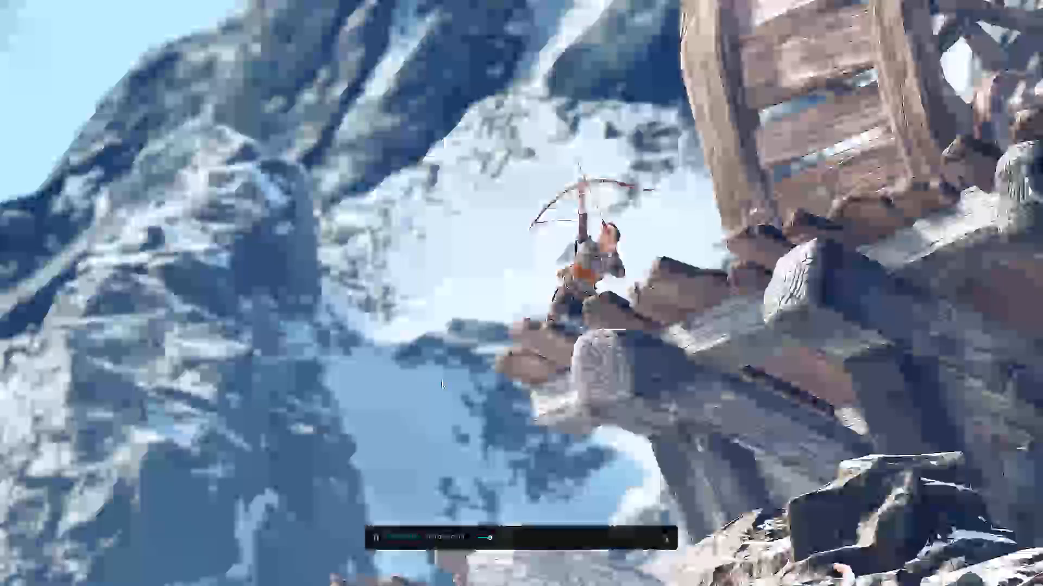
click(527, 450)
click(662, 539)
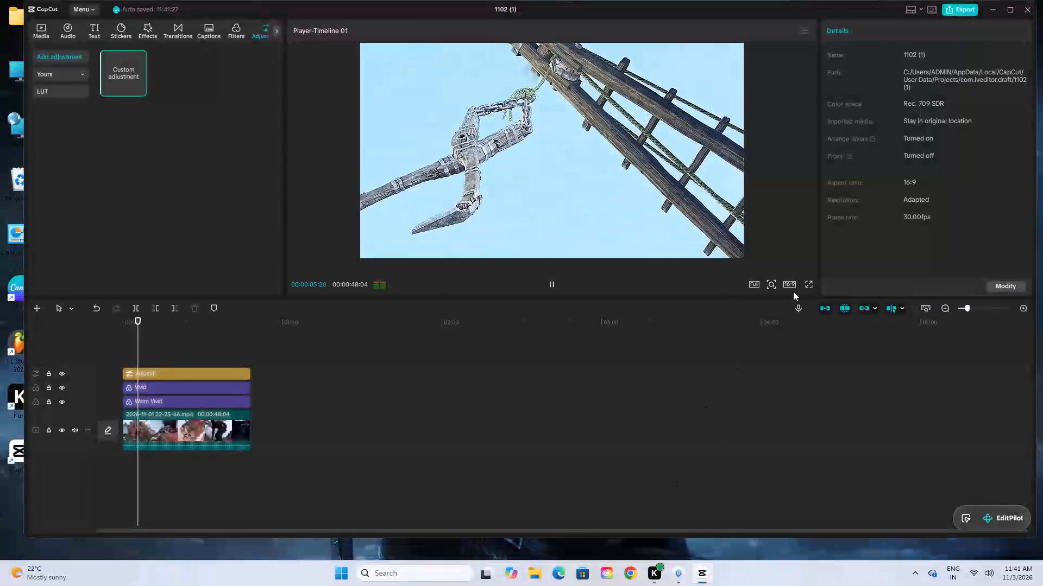
Compare the playing clip with the adjustment layer's track hidden and shown, leave the track visible, and pause playback.
click(228, 379)
click(62, 374)
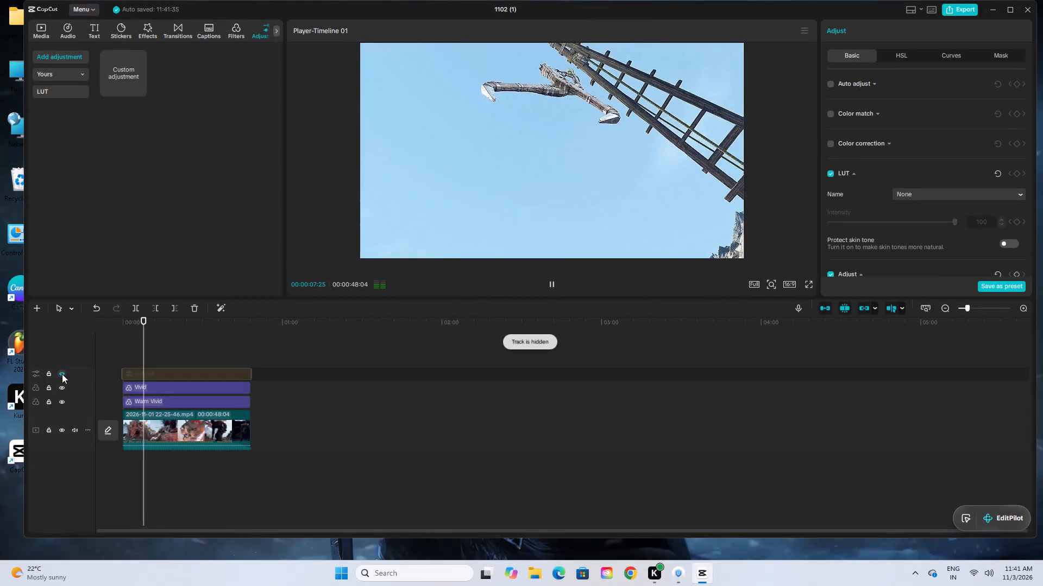
click(62, 373)
click(62, 373)
click(62, 373)
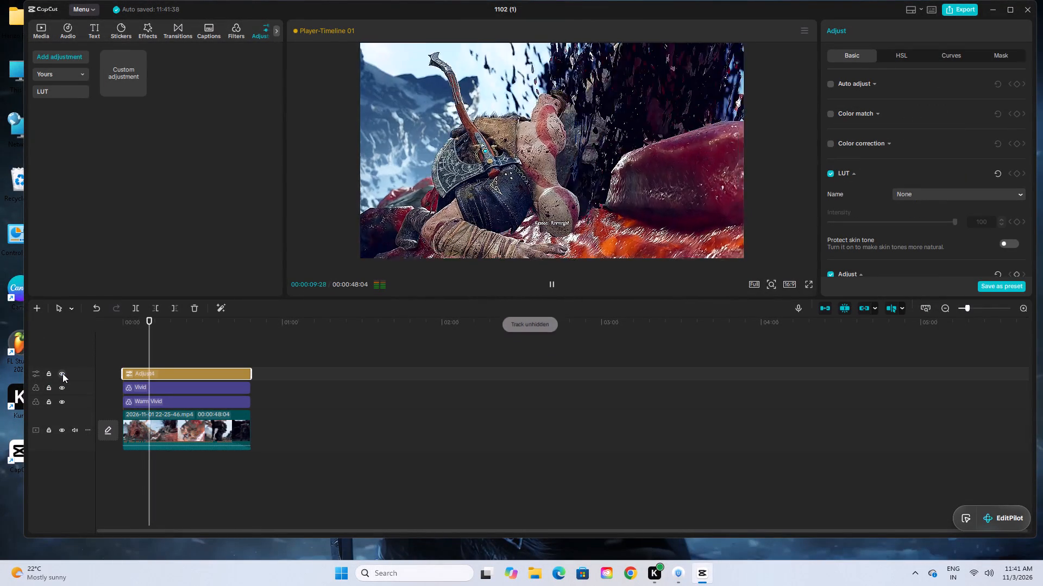
click(62, 373)
click(62, 373)
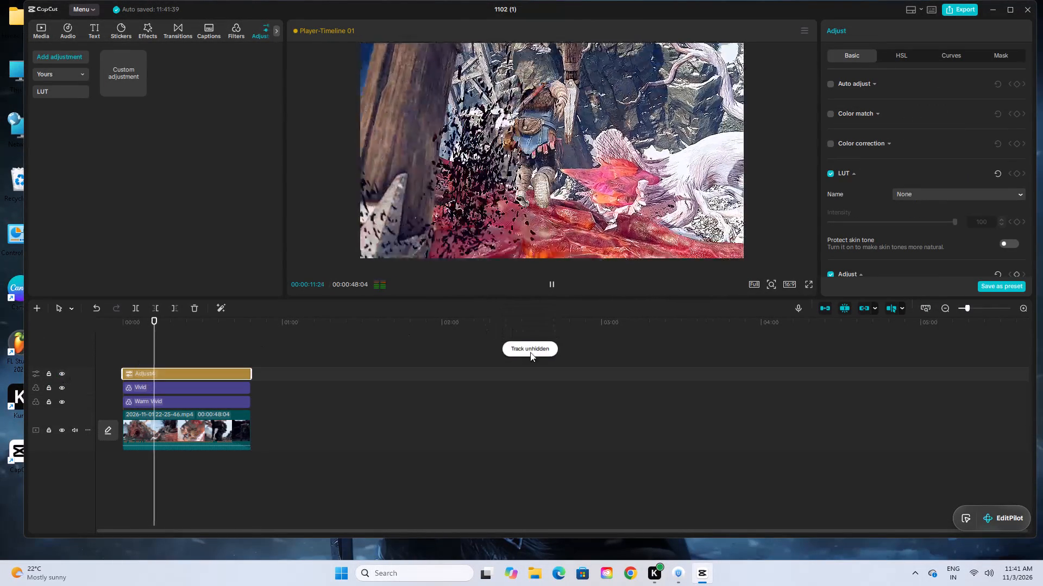
click(551, 281)
Set the adjustment layer's Highlight to 2 and Shadow to 0.
scroll(940, 154, up, 2)
scroll(940, 160, down, 5)
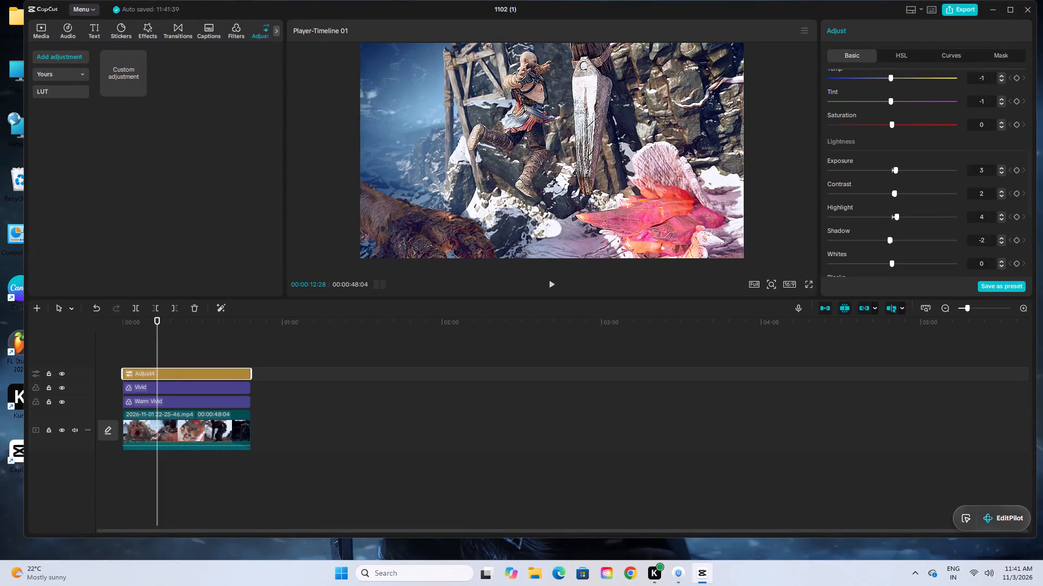
scroll(991, 107, up, 1)
scroll(1001, 170, down, 2)
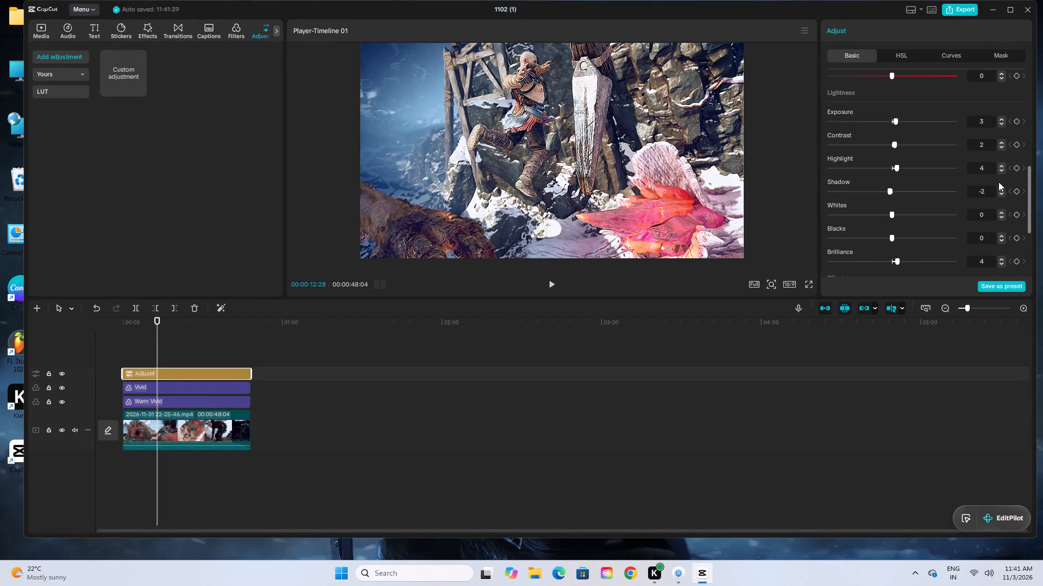
double_click(1001, 171)
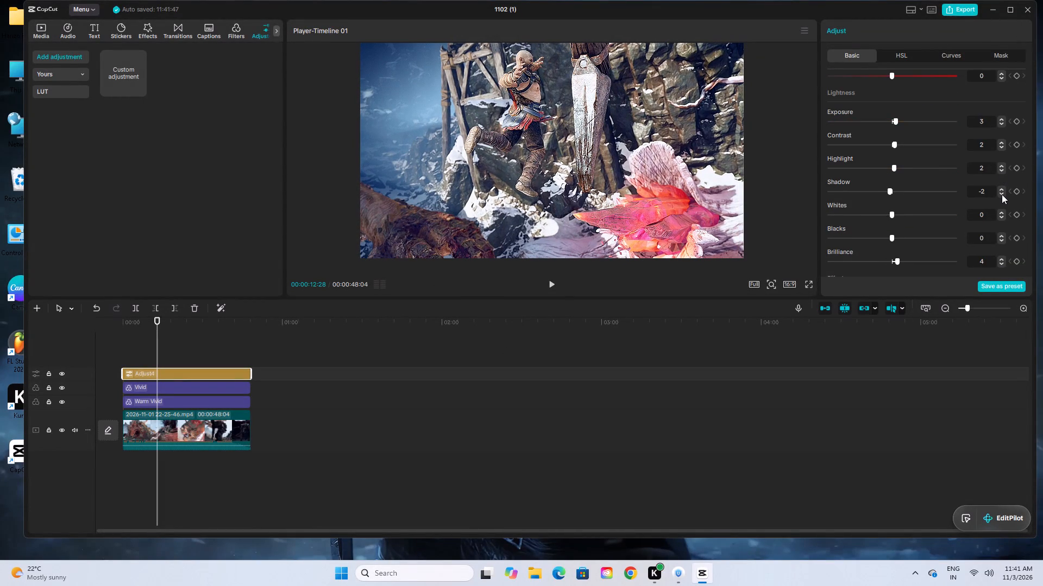
double_click(1002, 194)
triple_click(1001, 190)
triple_click(1001, 190)
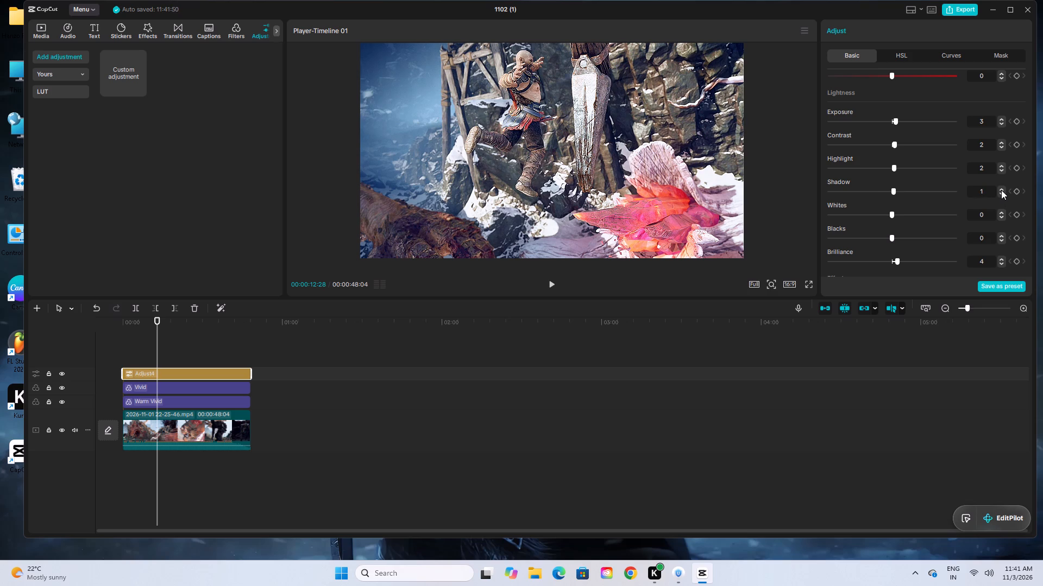
double_click(1001, 192)
Lower the adjustment layer's Clarity to 16, Sharpen to 12 and Brilliance to 2.
scroll(990, 209, down, 2)
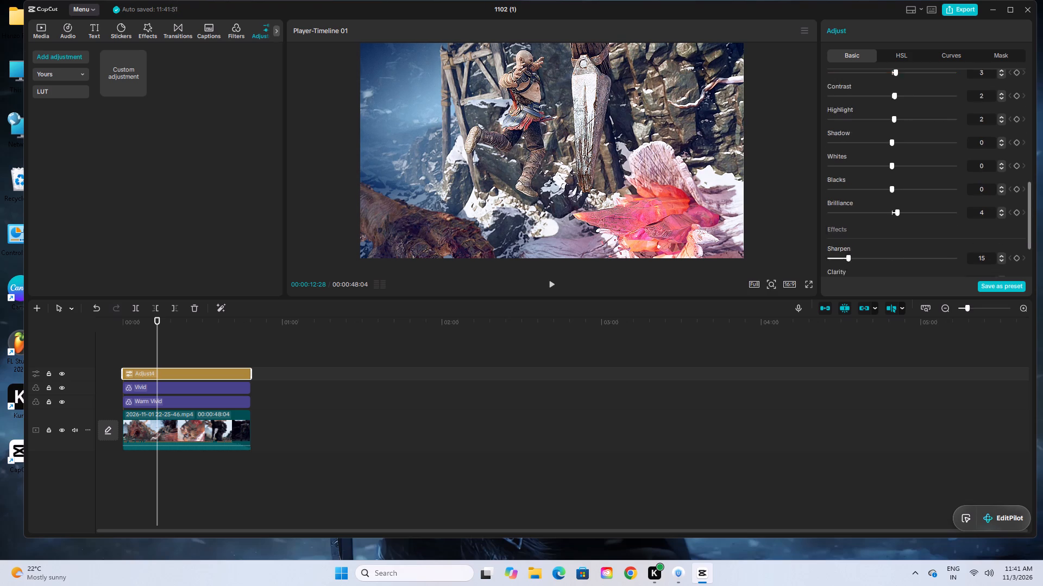
scroll(990, 209, down, 1)
triple_click(1000, 205)
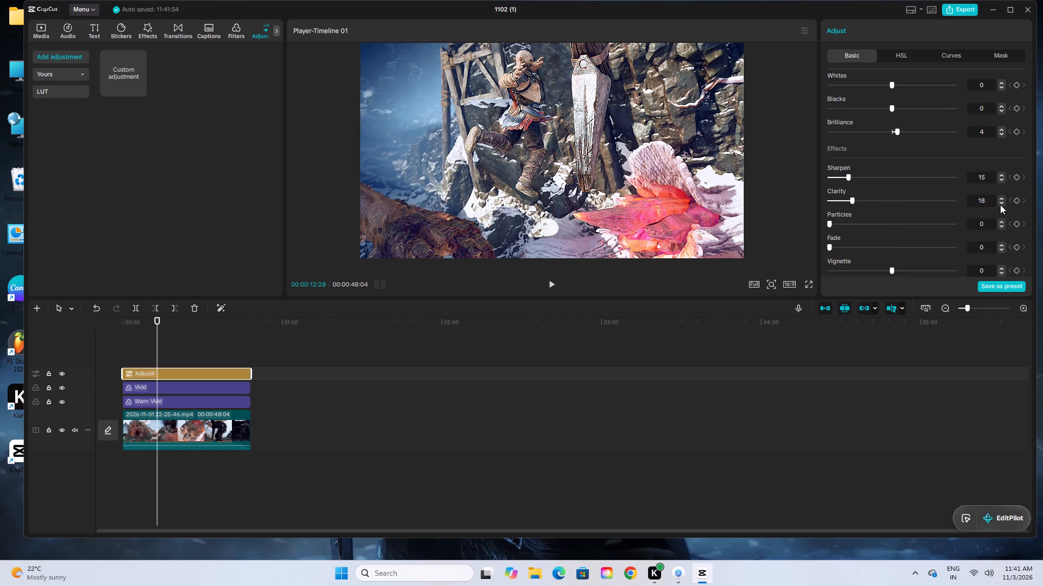
click(1000, 205)
triple_click(1000, 179)
double_click(1001, 135)
Play the clip in full screen to review the softened grade, return to the editor and pause.
click(537, 286)
click(548, 284)
click(807, 282)
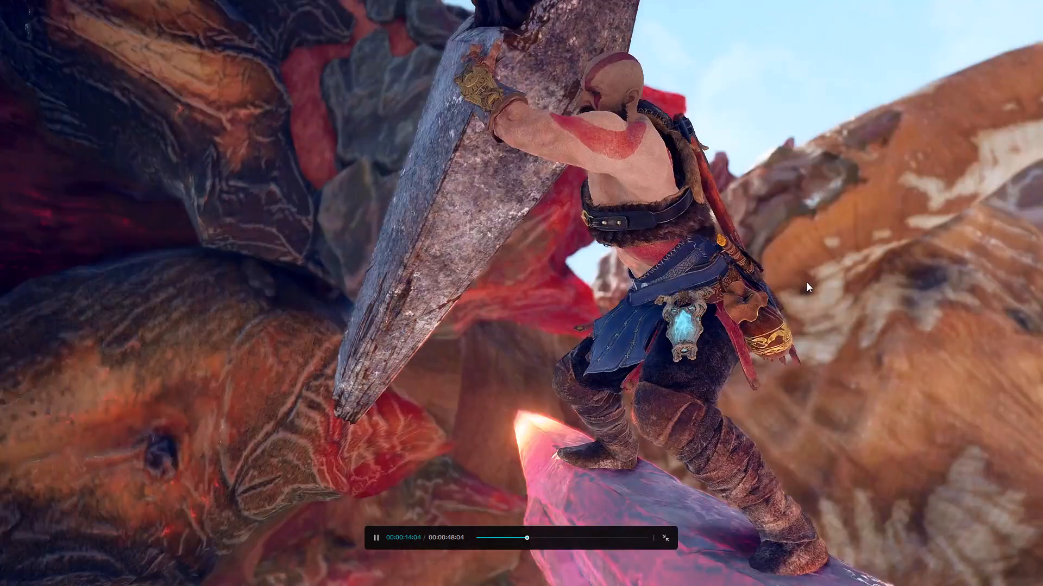
click(635, 339)
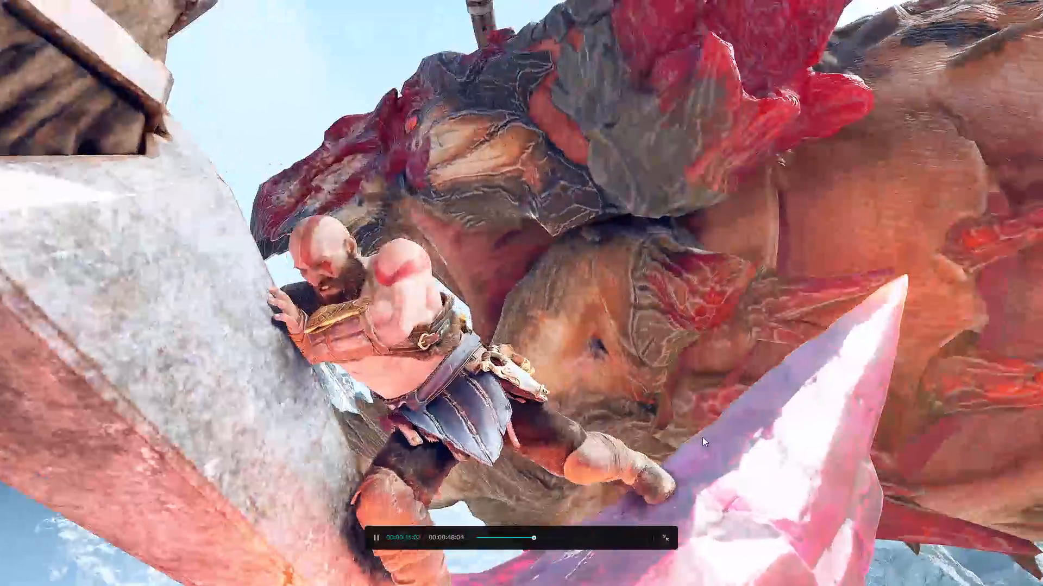
click(669, 533)
click(554, 284)
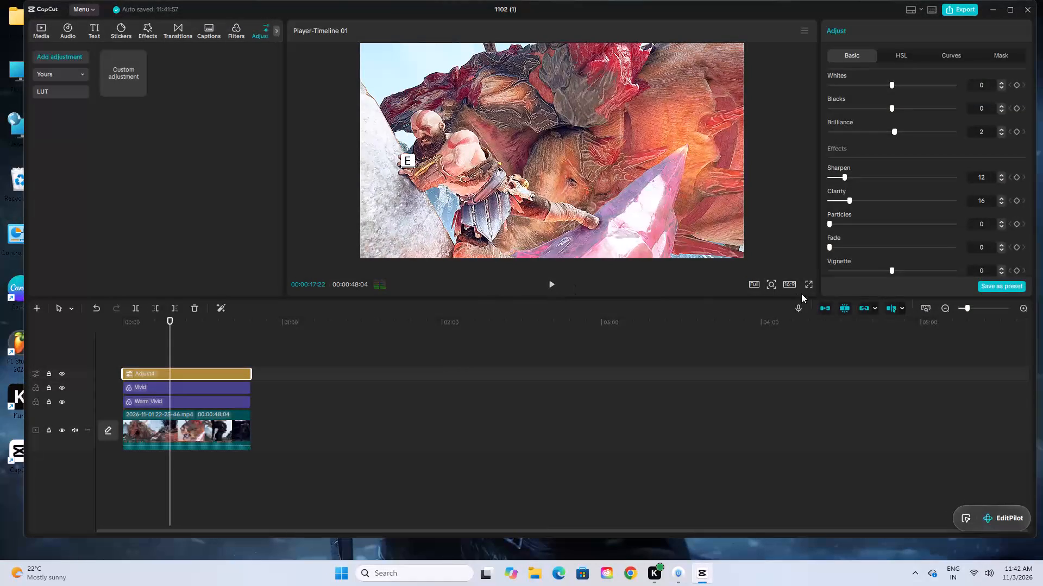
Change the project's aspect ratio to 9:16.
click(788, 288)
click(788, 287)
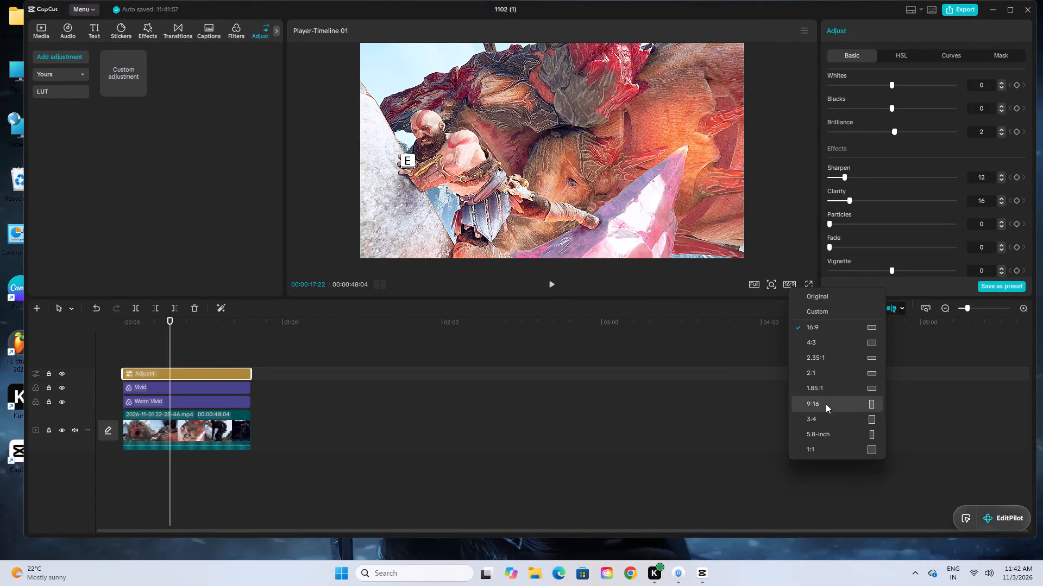
click(826, 404)
Scale the gameplay video clip uniformly to 178% in the vertical frame.
click(228, 437)
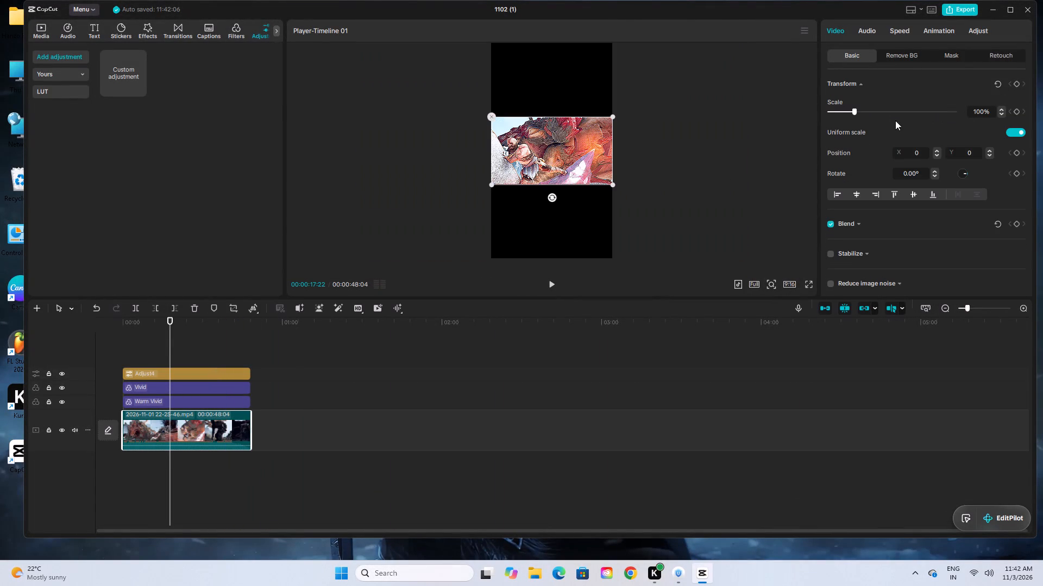
drag(852, 110, 874, 117)
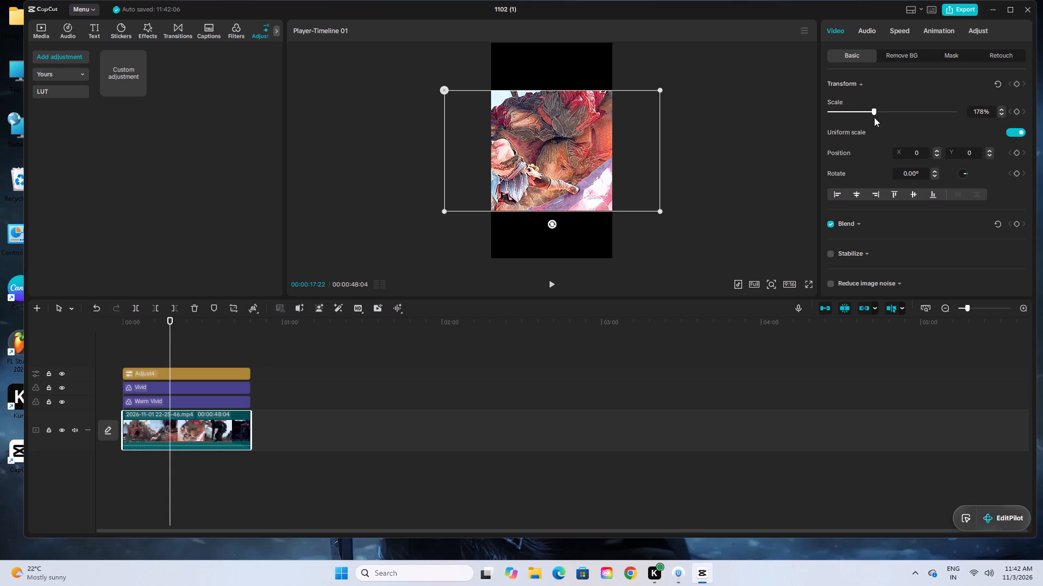
drag(874, 117, 858, 124)
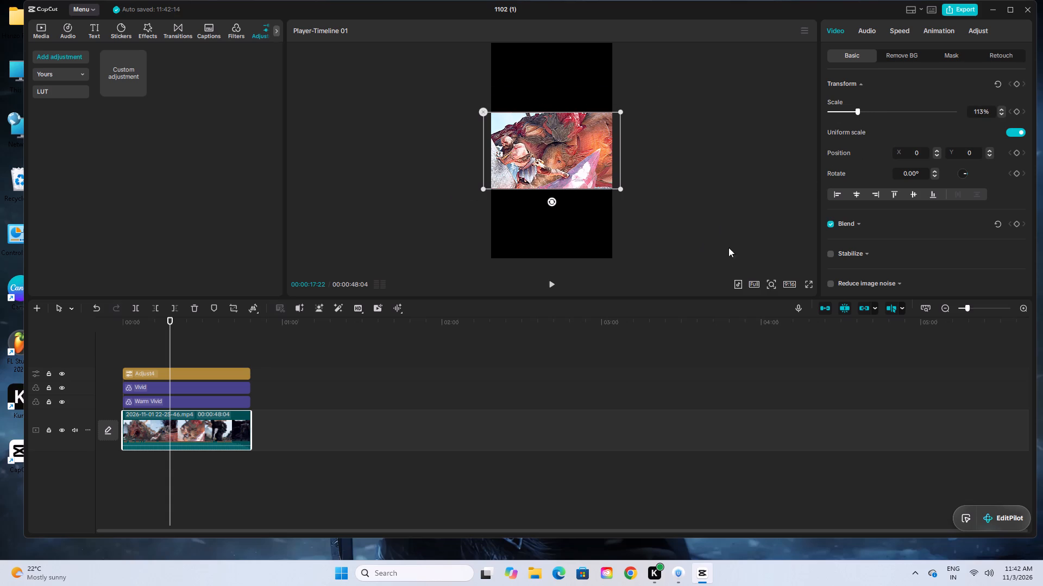
triple_click(1000, 107)
triple_click(1001, 107)
triple_click(1001, 107)
double_click(1001, 109)
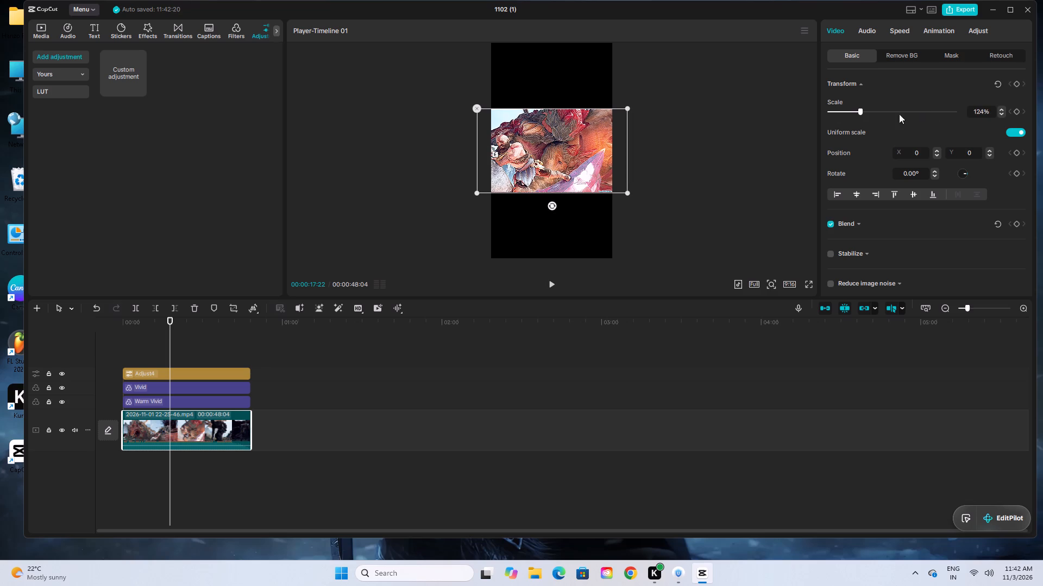
drag(863, 111, 870, 115)
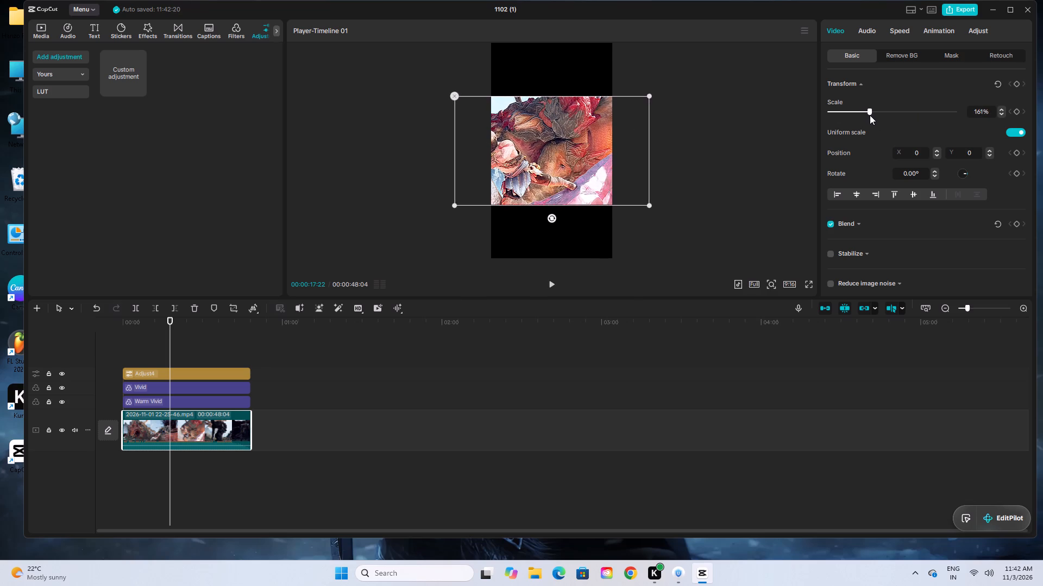
drag(870, 115, 874, 118)
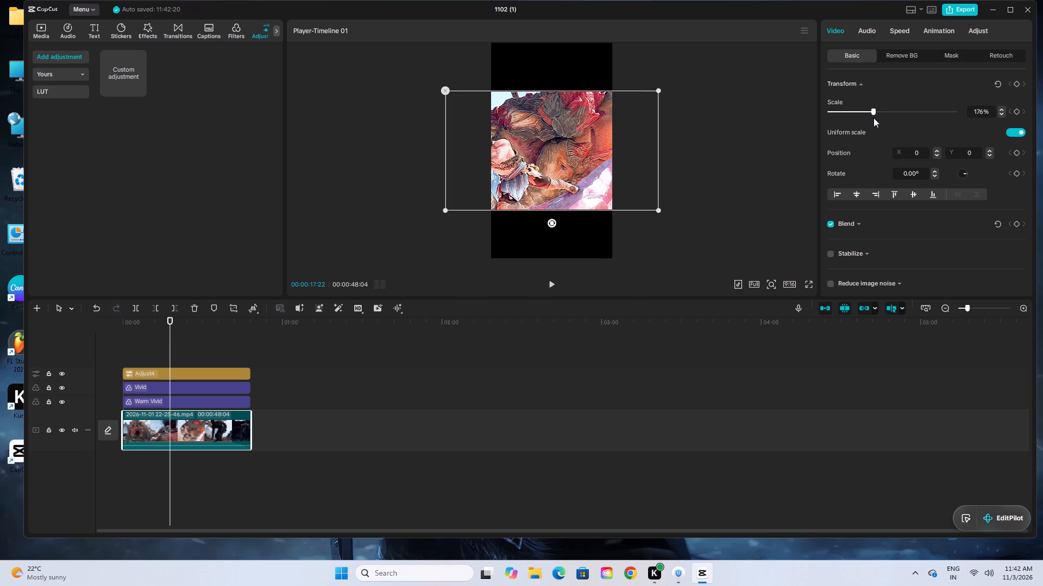
drag(874, 118, 874, 122)
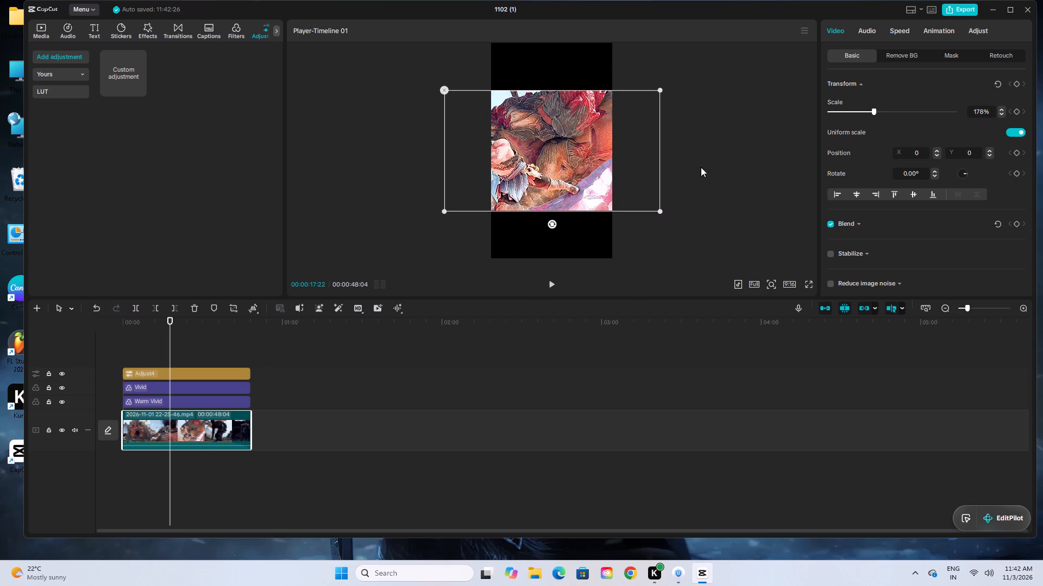
Move the video clip sideways within the vertical frame to position X 528, Y 0, bringing the character into view.
drag(587, 160, 614, 162)
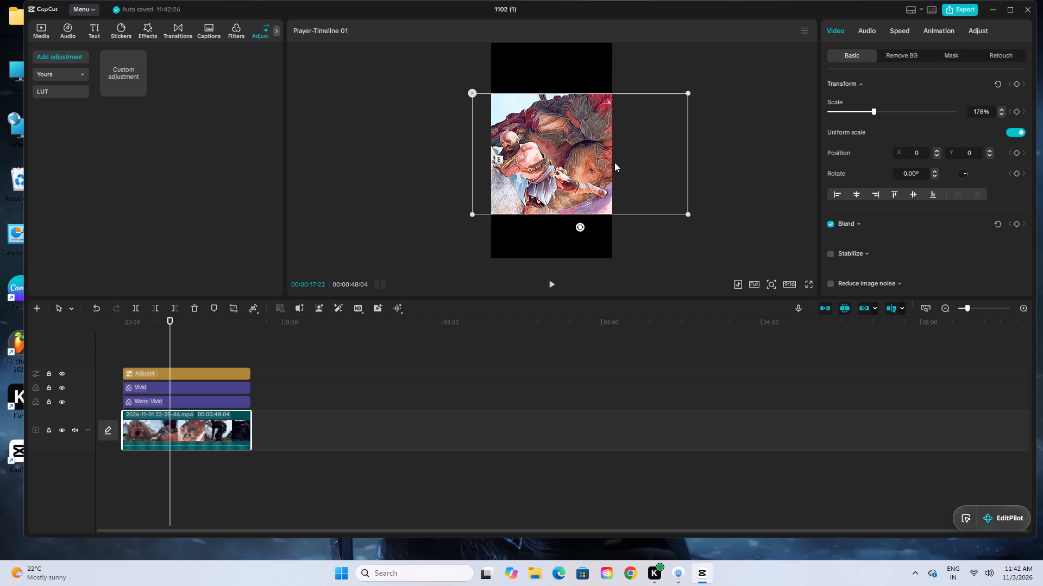
drag(614, 162, 616, 159)
Play the reframed vertical clip, including in full screen, to check the framing, and return to the editor.
click(546, 282)
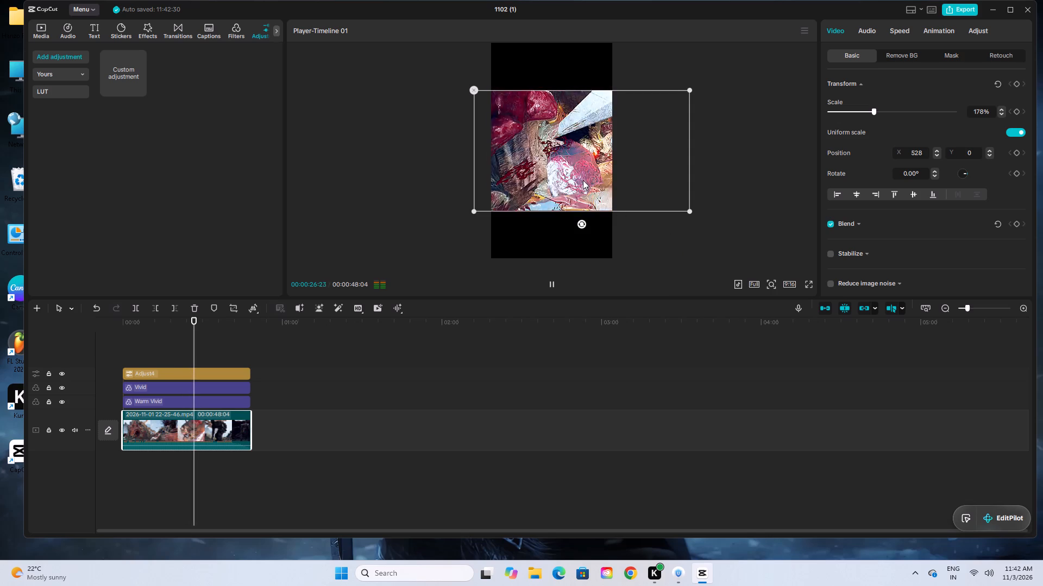
click(809, 286)
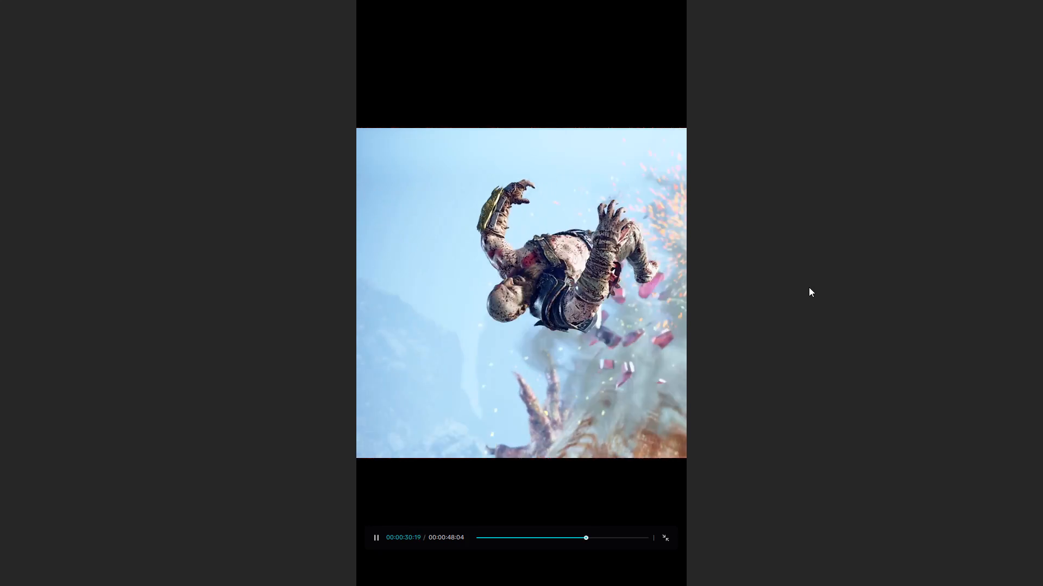
click(646, 383)
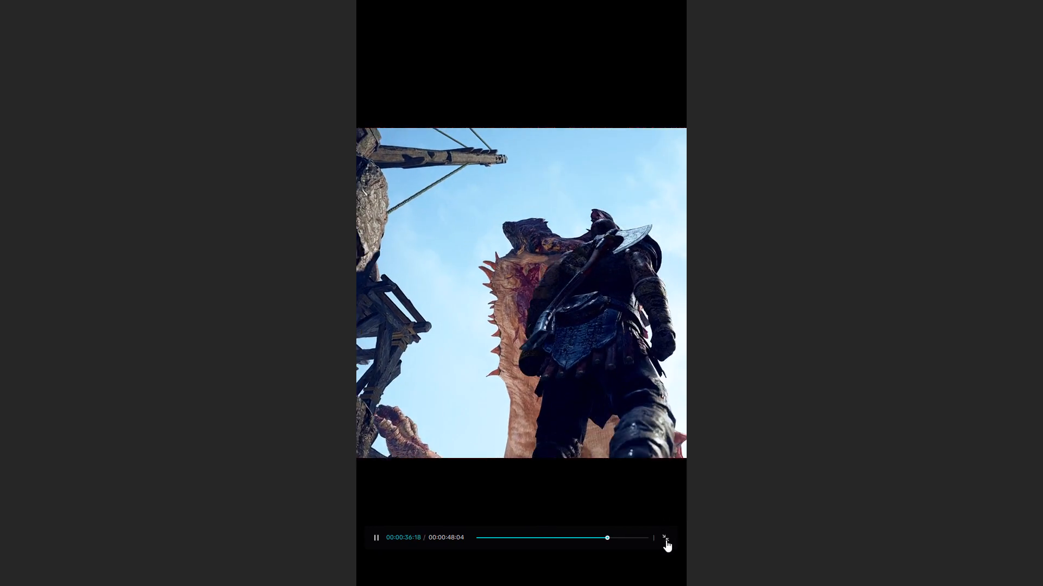
click(667, 539)
Reposition the video clip within the vertical frame to X 0, Y 63, centering it horizontally.
drag(589, 182, 579, 179)
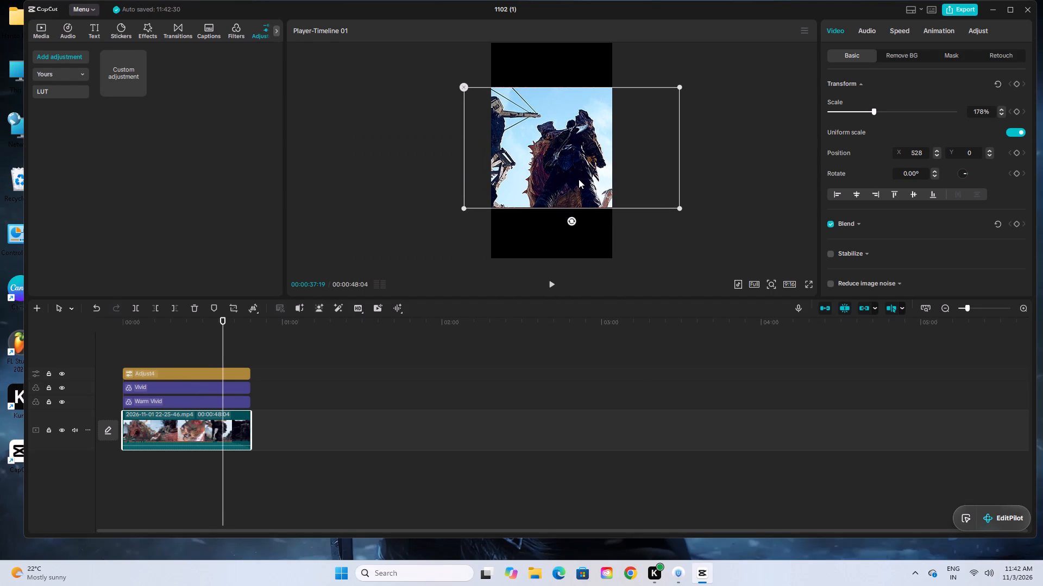
drag(579, 179, 562, 179)
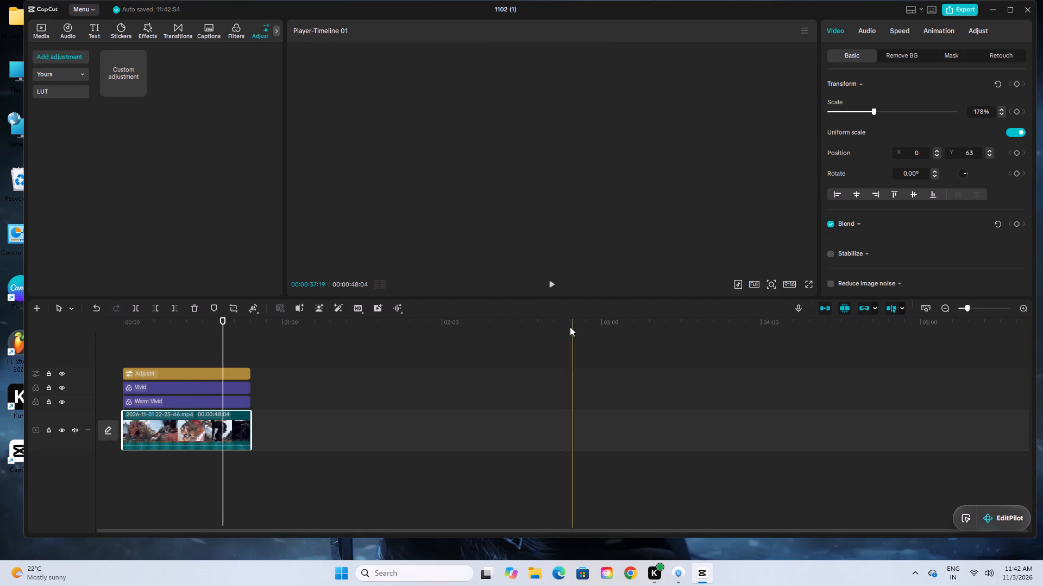
Play the repositioned clip from the beginning, including in full screen, to check the framing, and return to the editor.
click(549, 284)
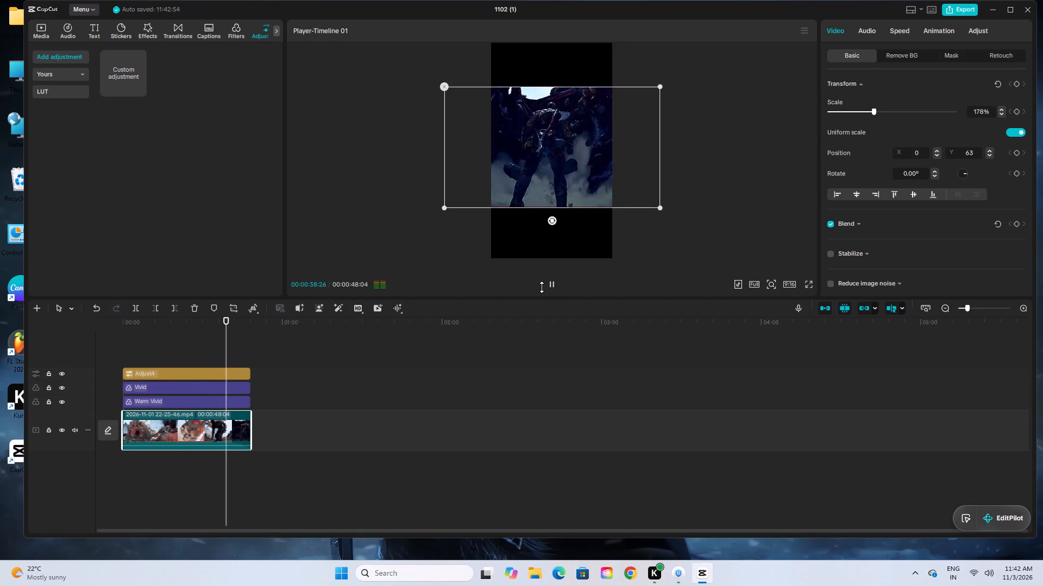
drag(229, 322, 123, 334)
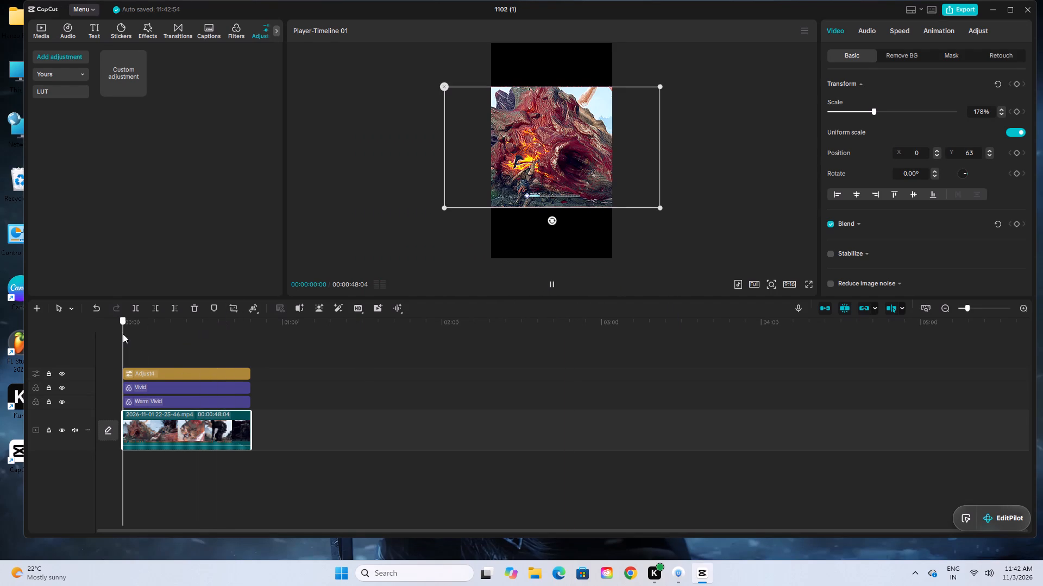
drag(123, 334, 103, 340)
click(549, 283)
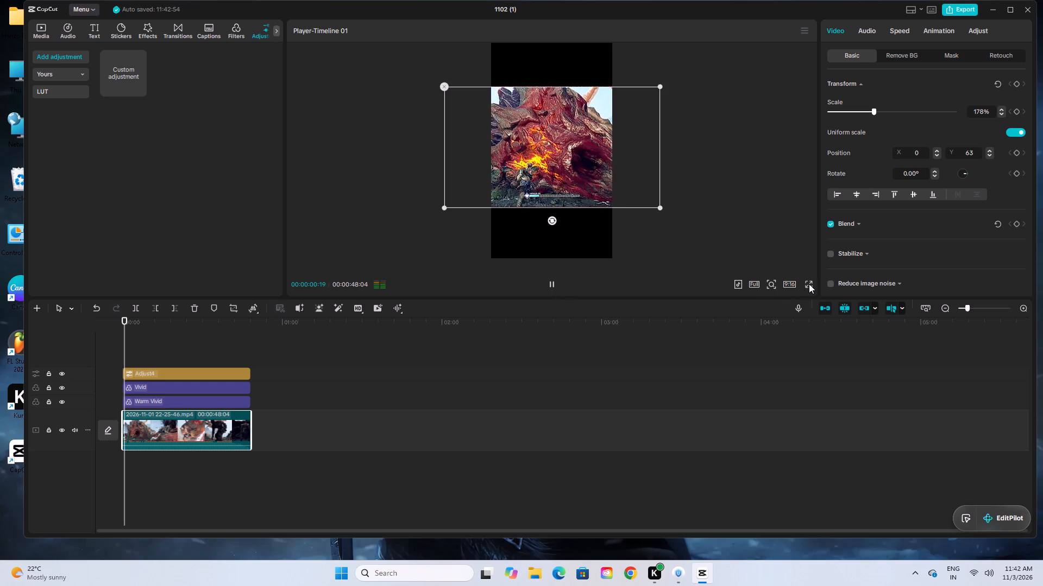
click(809, 284)
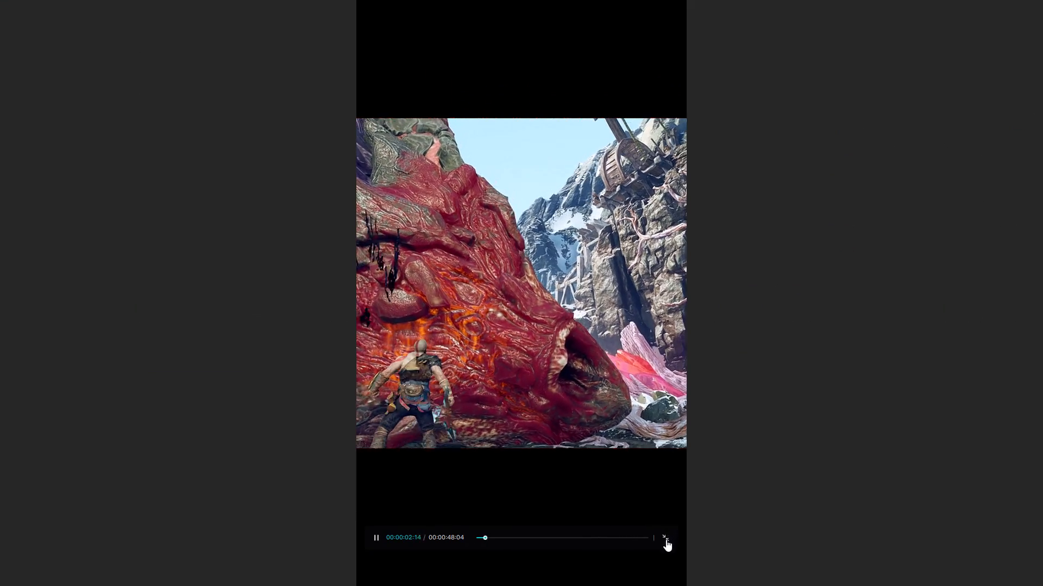
click(666, 539)
Reduce the video clip's uniform scale to 170%.
click(772, 281)
drag(752, 301, 762, 304)
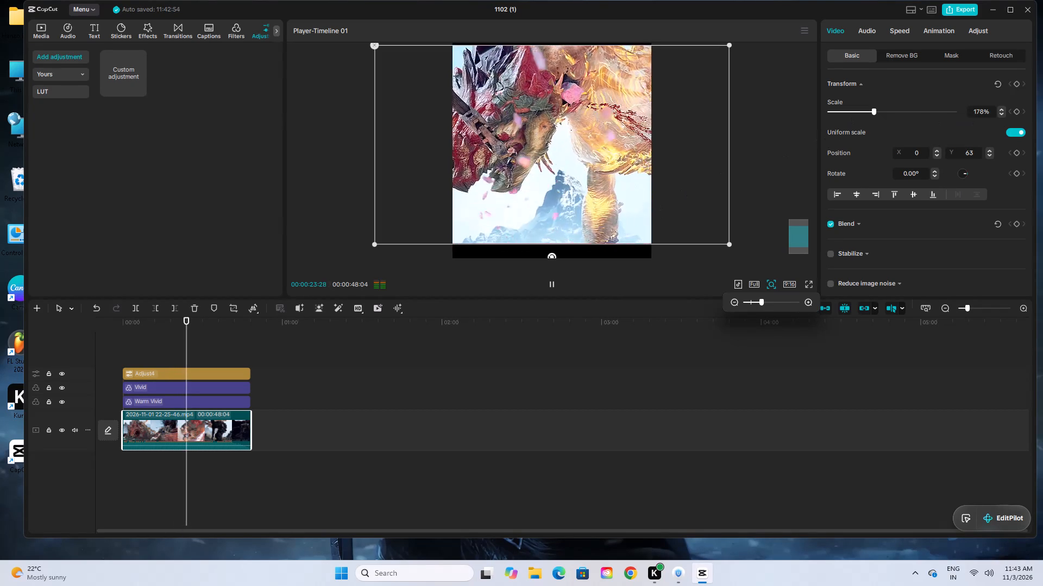
triple_click(1000, 112)
triple_click(1000, 112)
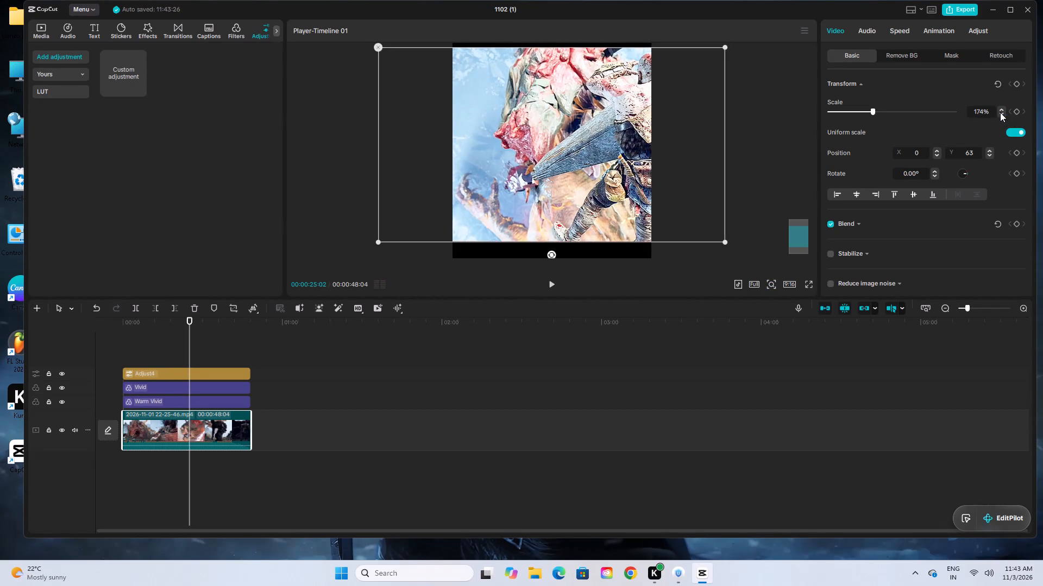
double_click(1000, 112)
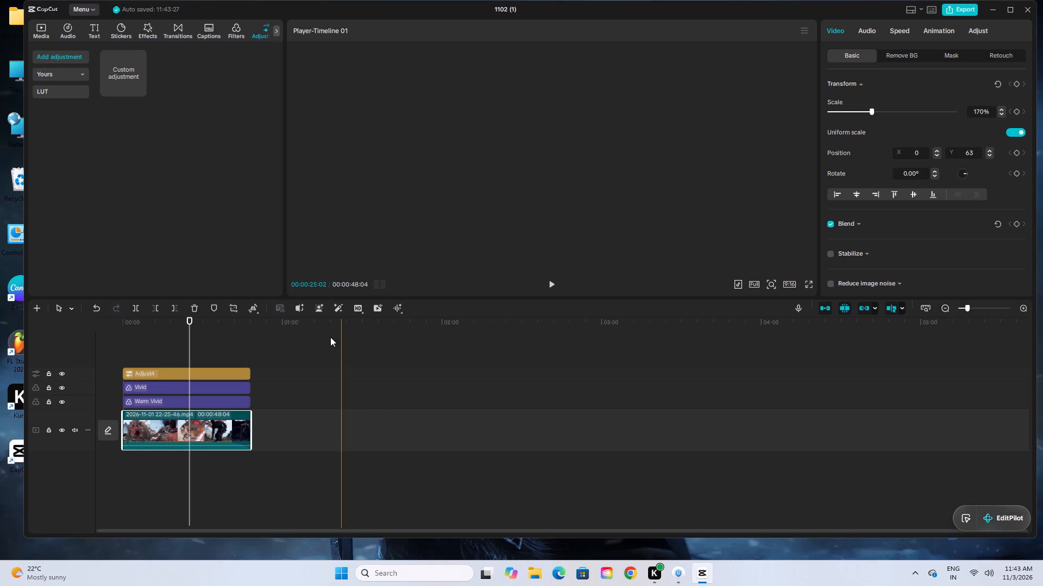
Play the rescaled clip from mid-timeline and again from the start in full screen to check the framing, and stop playback in the editor.
drag(192, 321, 186, 328)
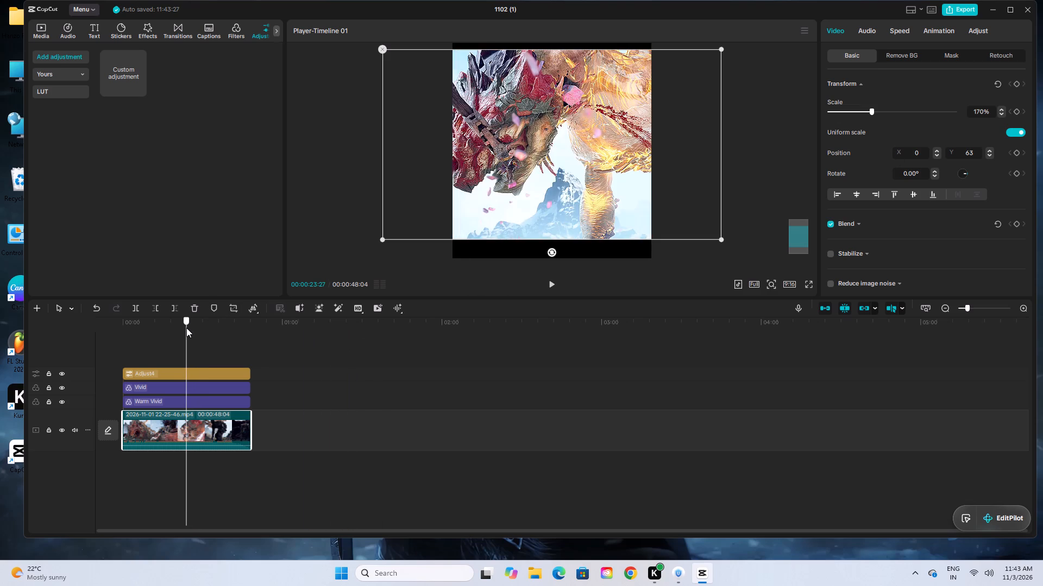
drag(186, 328, 186, 327)
click(550, 283)
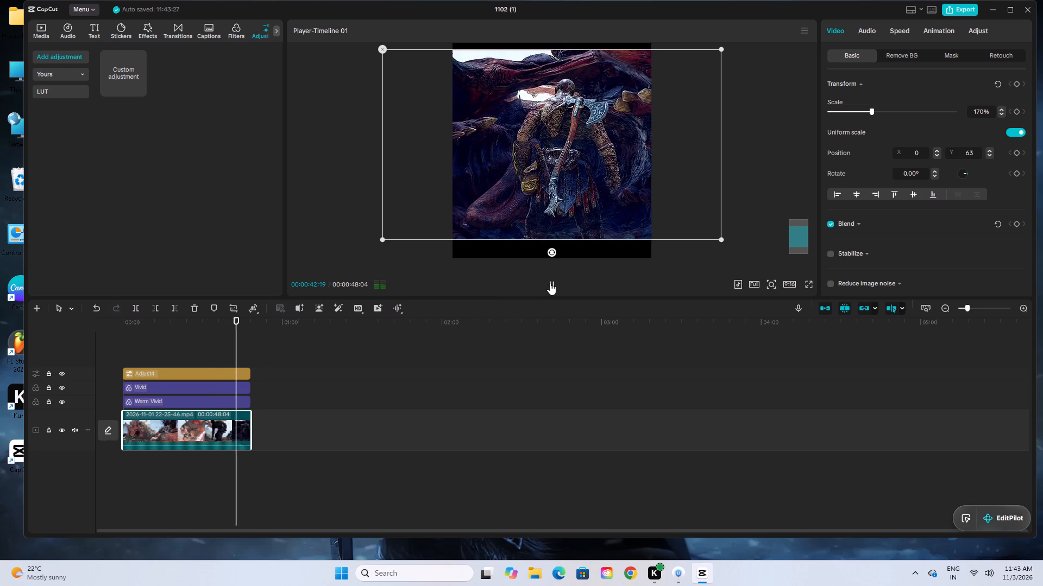
click(550, 283)
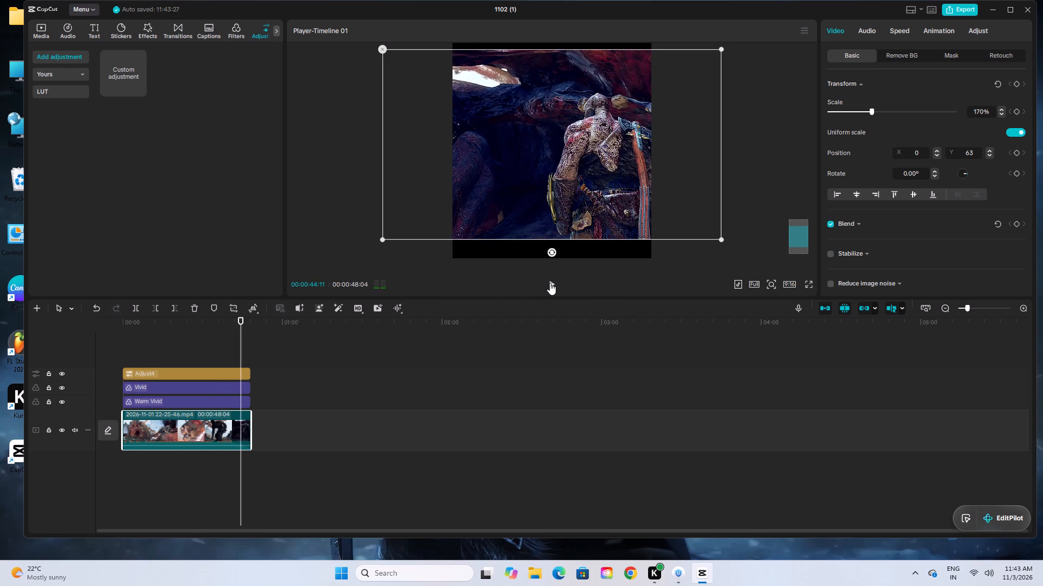
click(550, 283)
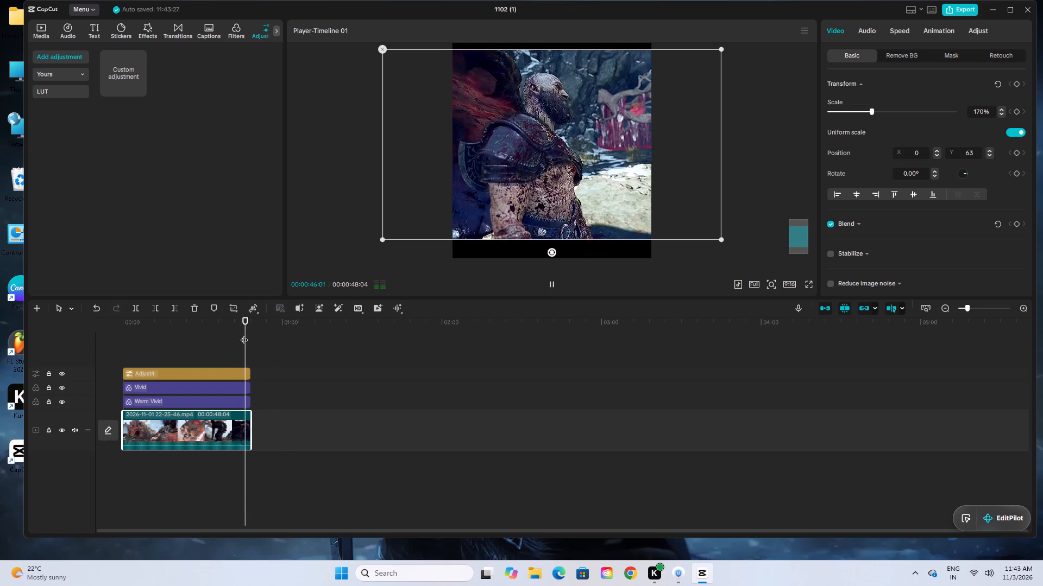
drag(247, 328, 120, 348)
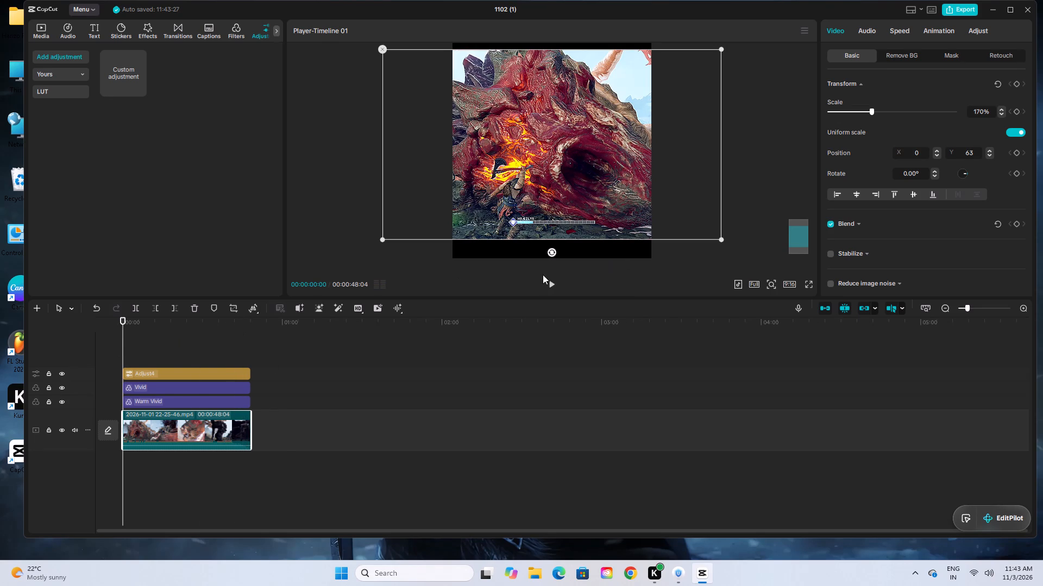
click(553, 282)
click(807, 286)
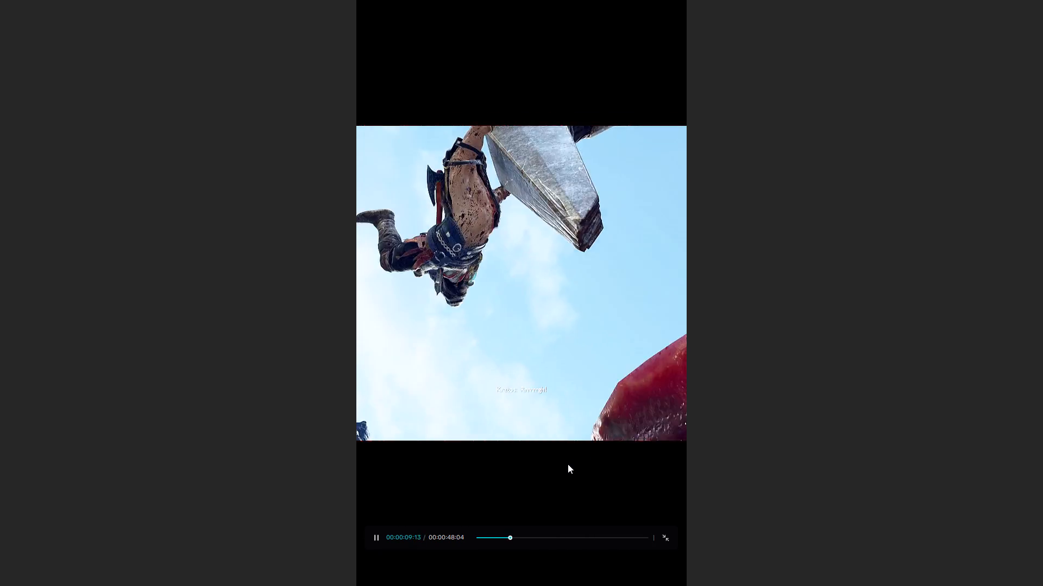
click(567, 464)
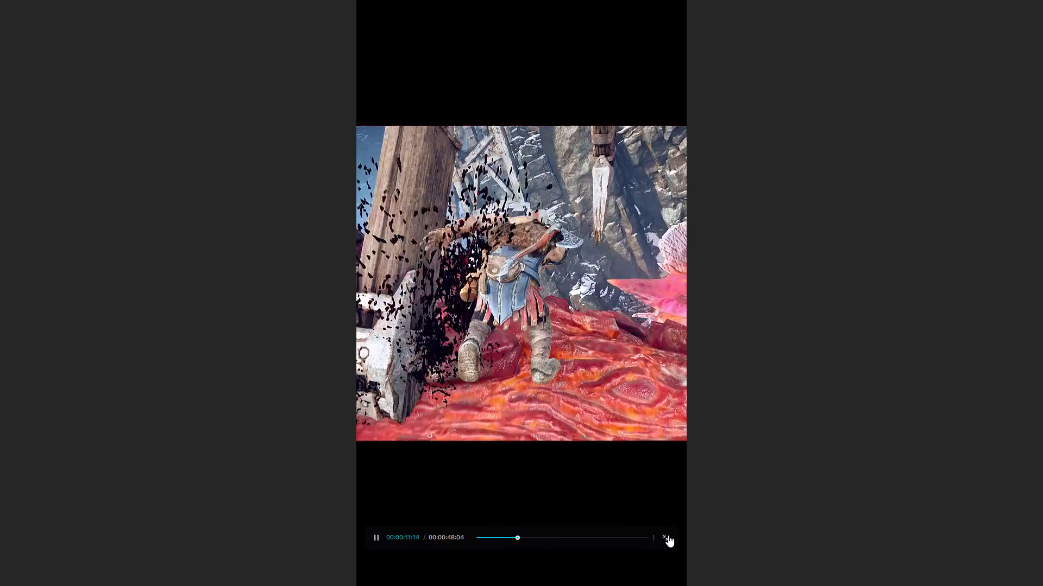
click(668, 536)
click(554, 282)
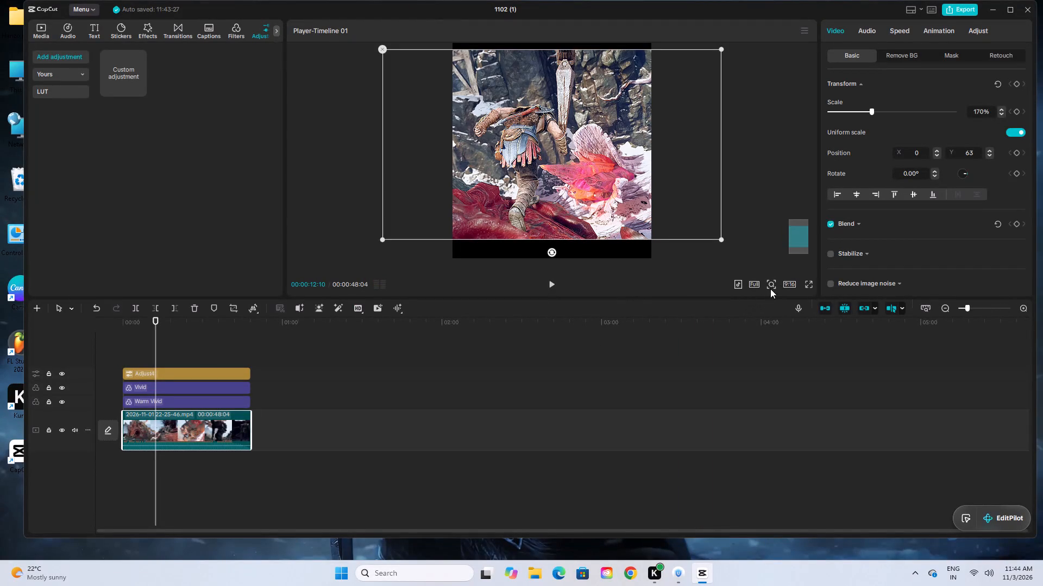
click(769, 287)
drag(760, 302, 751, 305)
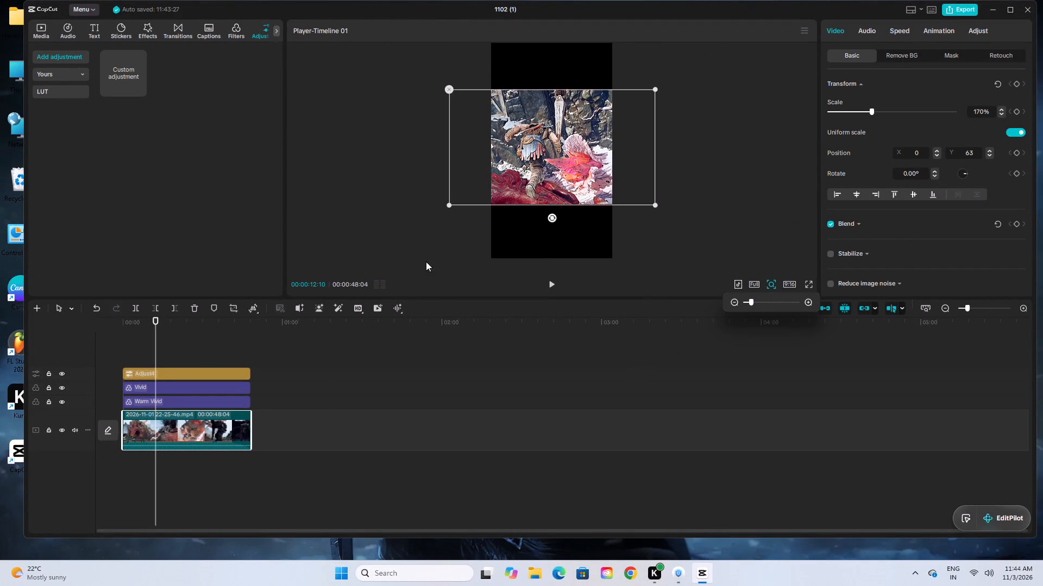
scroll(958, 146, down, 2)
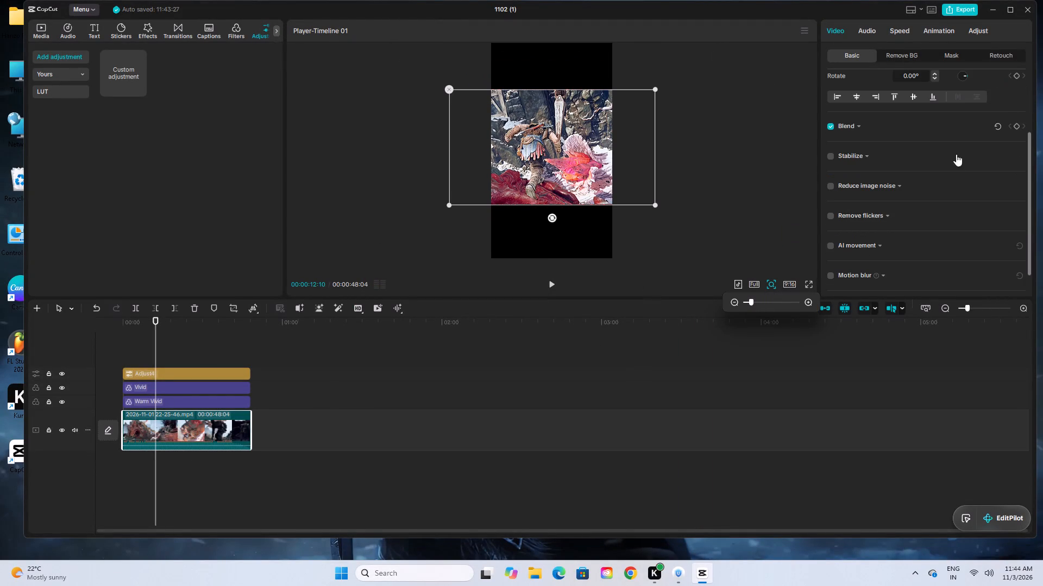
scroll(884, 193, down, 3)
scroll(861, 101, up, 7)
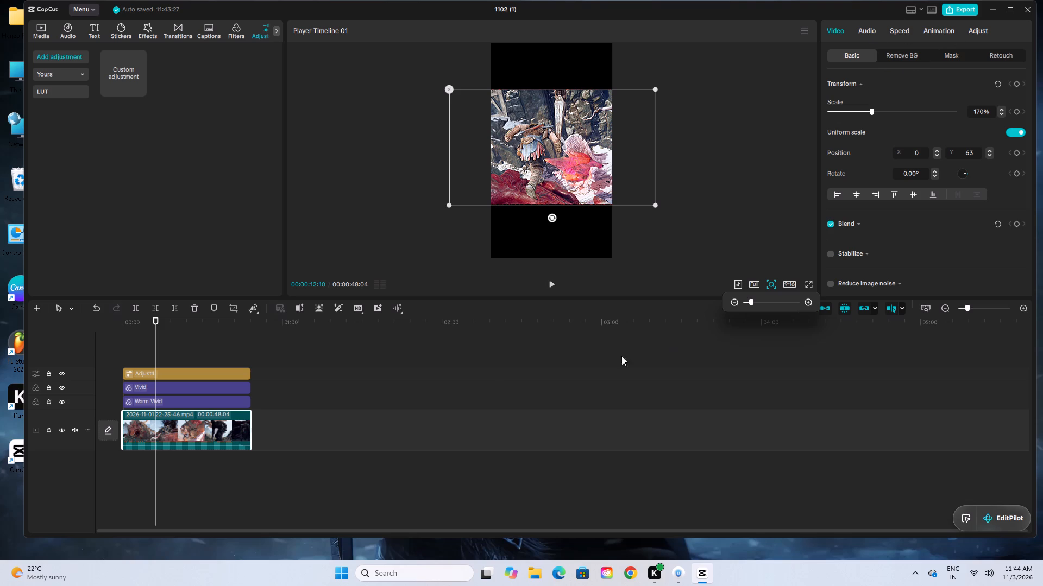
Lower the adjustment layer's Clarity by 3.
click(202, 365)
click(202, 370)
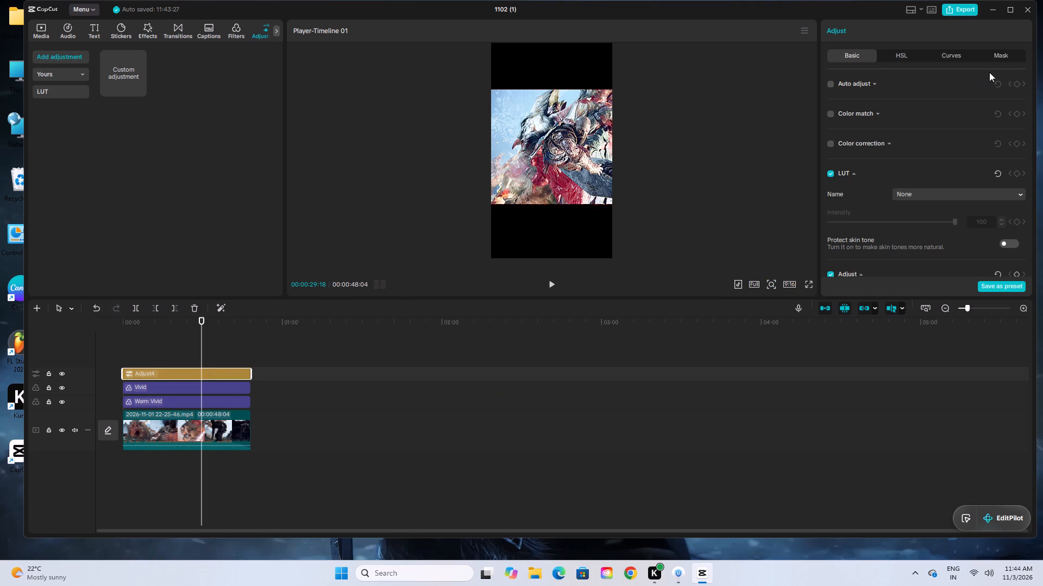
scroll(967, 116, down, 7)
scroll(984, 215, down, 2)
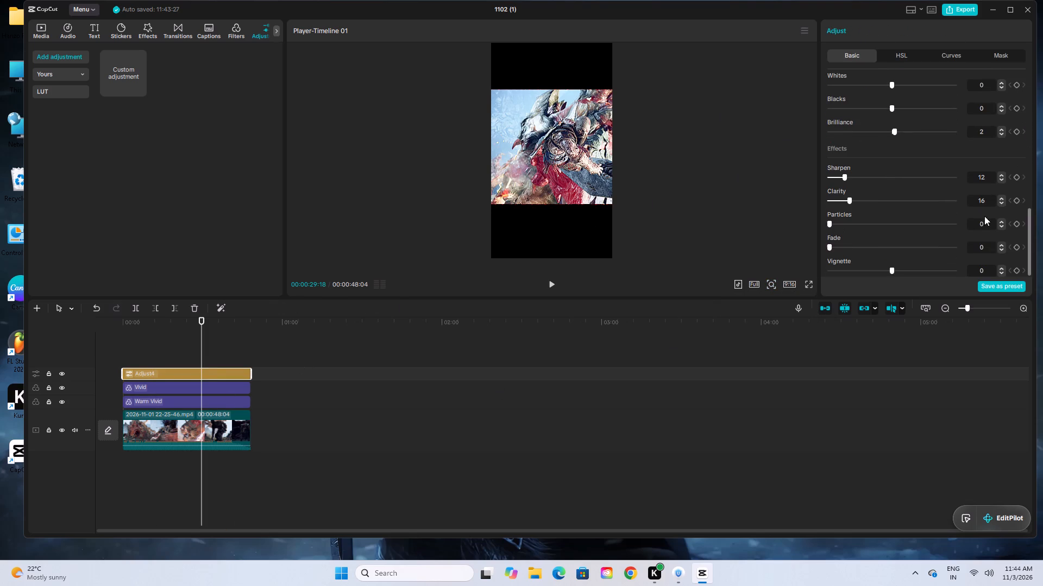
double_click(1000, 202)
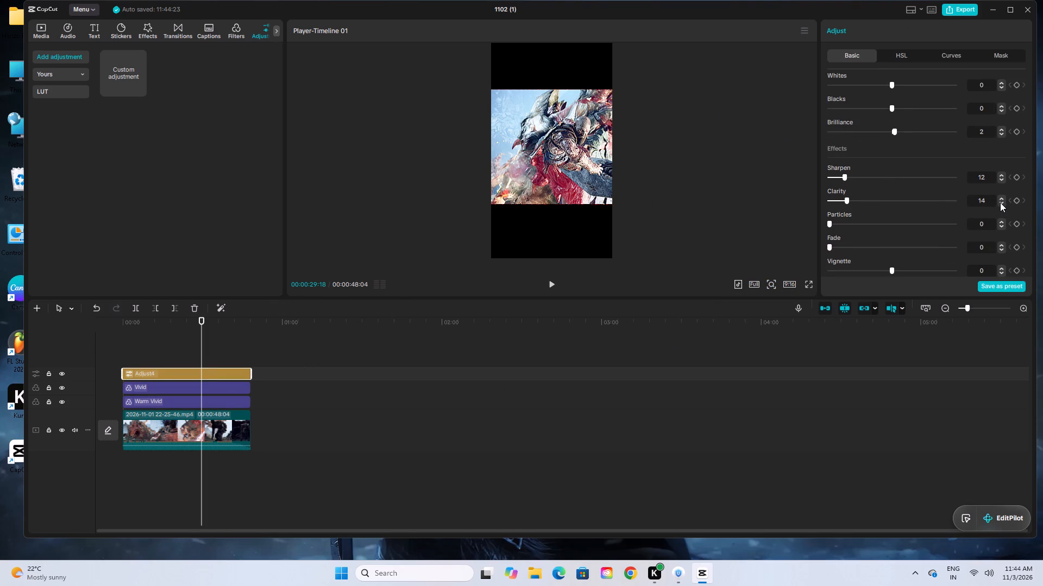
click(1000, 202)
Set the Warm Vivid filter's intensity to 48.
click(228, 399)
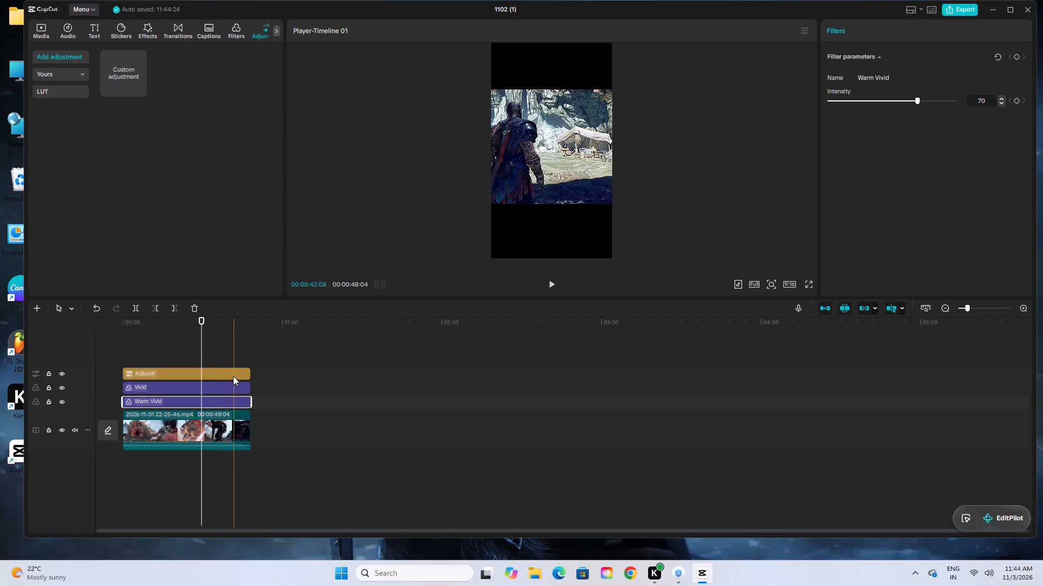
click(228, 385)
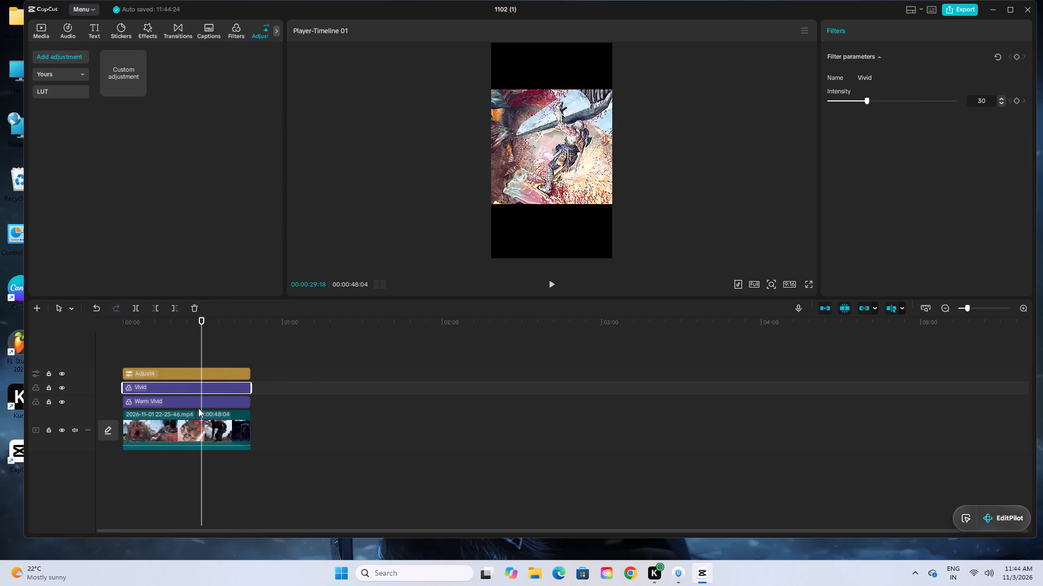
click(198, 408)
click(239, 399)
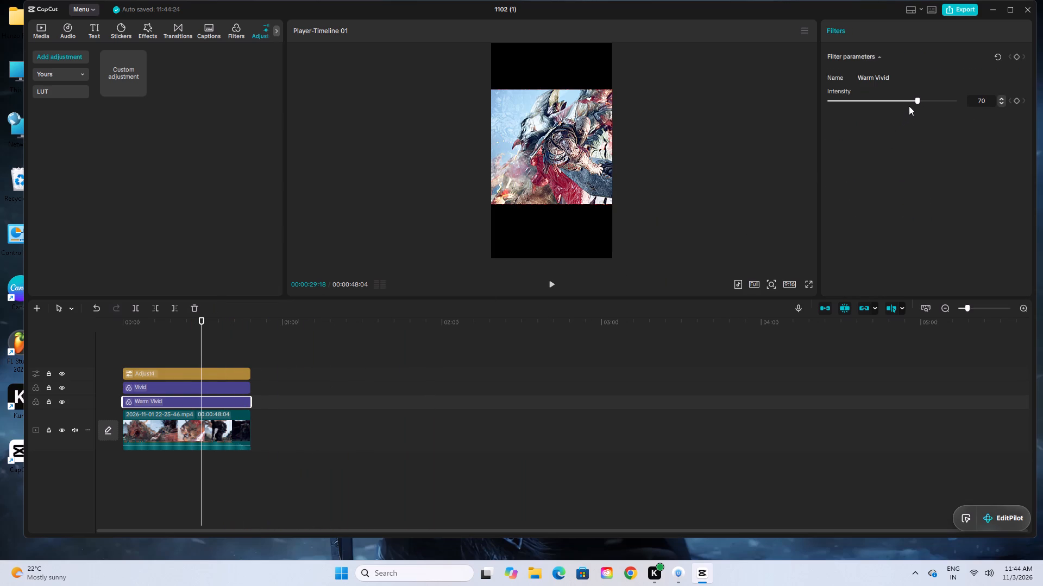
drag(916, 102, 898, 116)
drag(898, 116, 889, 120)
drag(889, 120, 889, 121)
Play the clip in full screen, jumping to an earlier moment, to check the softened colors, and pause back in the editor.
click(555, 286)
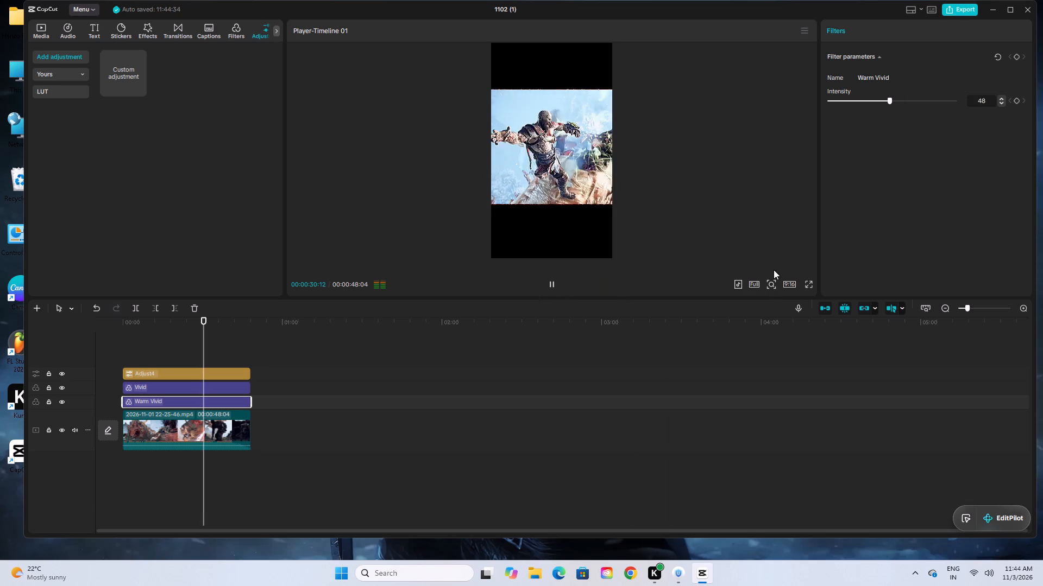
click(807, 285)
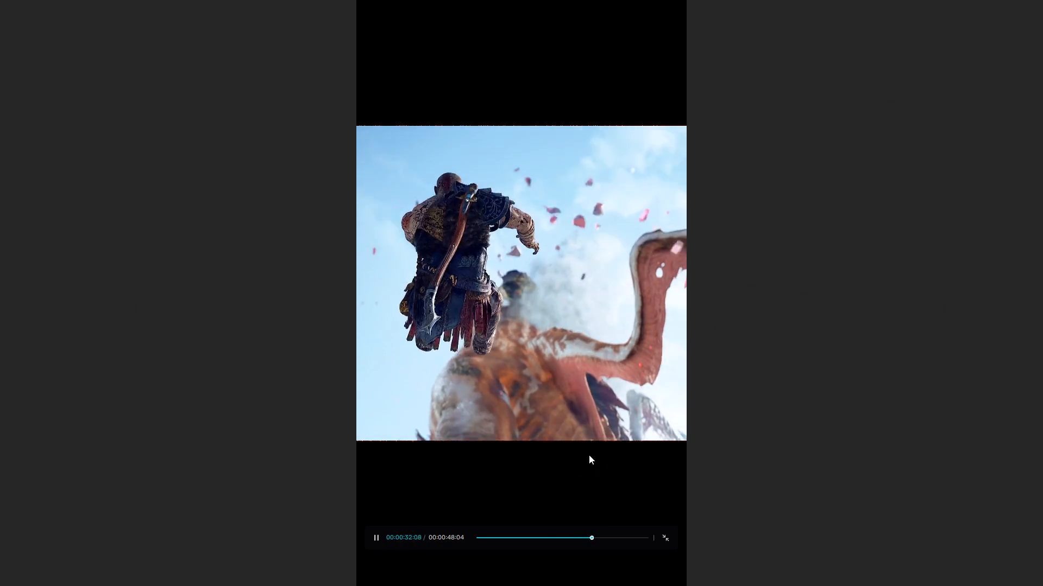
click(549, 540)
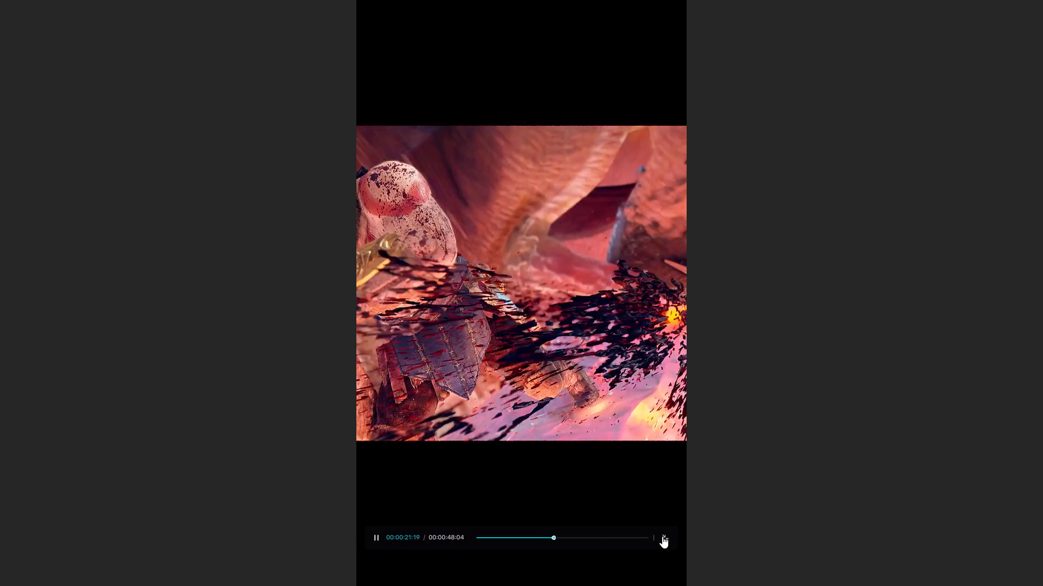
click(660, 537)
click(557, 285)
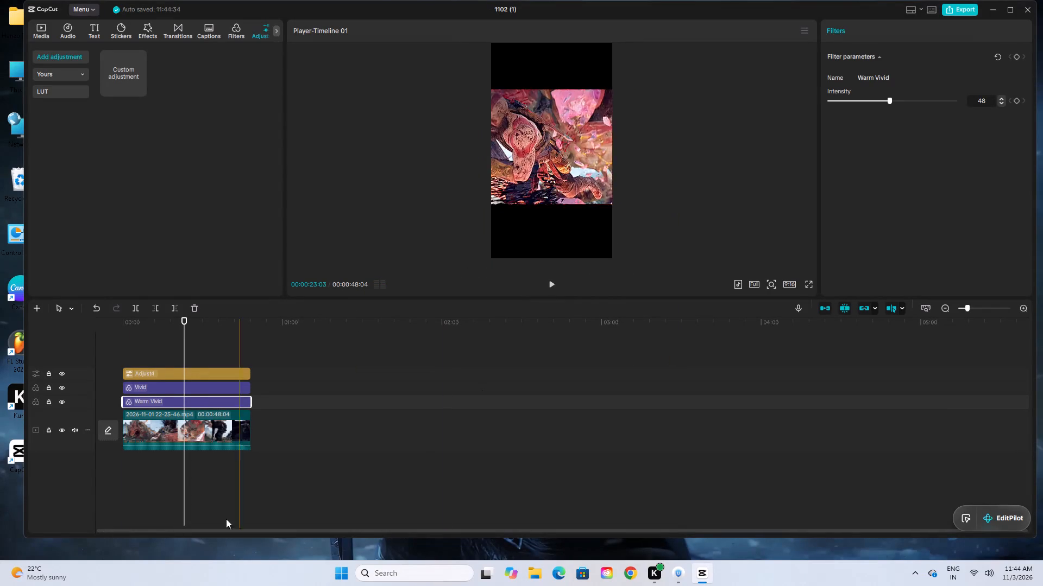
Hide and show the Warm Vivid and Vivid filter tracks in turn to compare the picture with and without each filter.
click(62, 400)
click(62, 400)
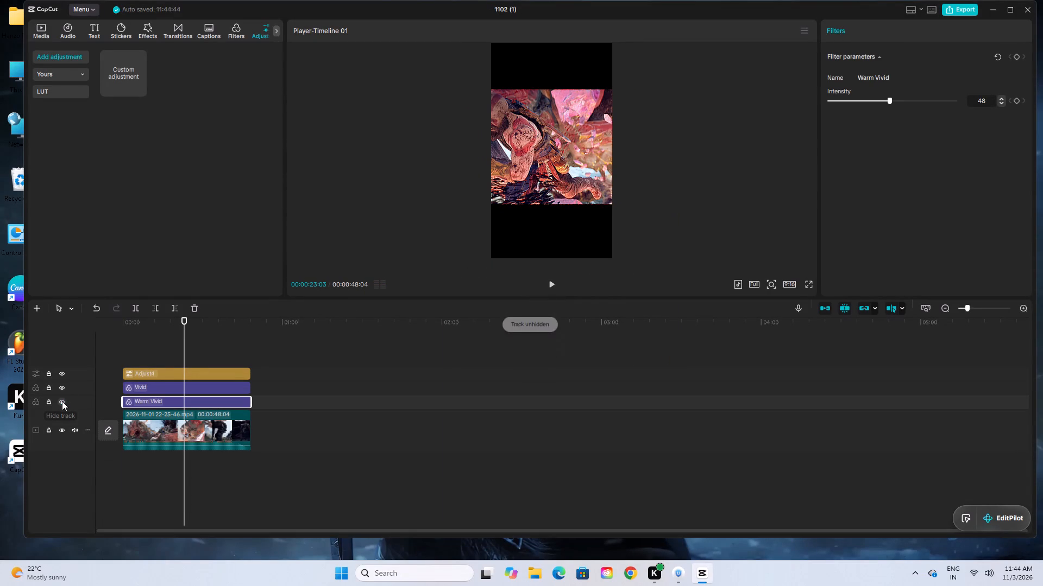
click(62, 389)
click(63, 389)
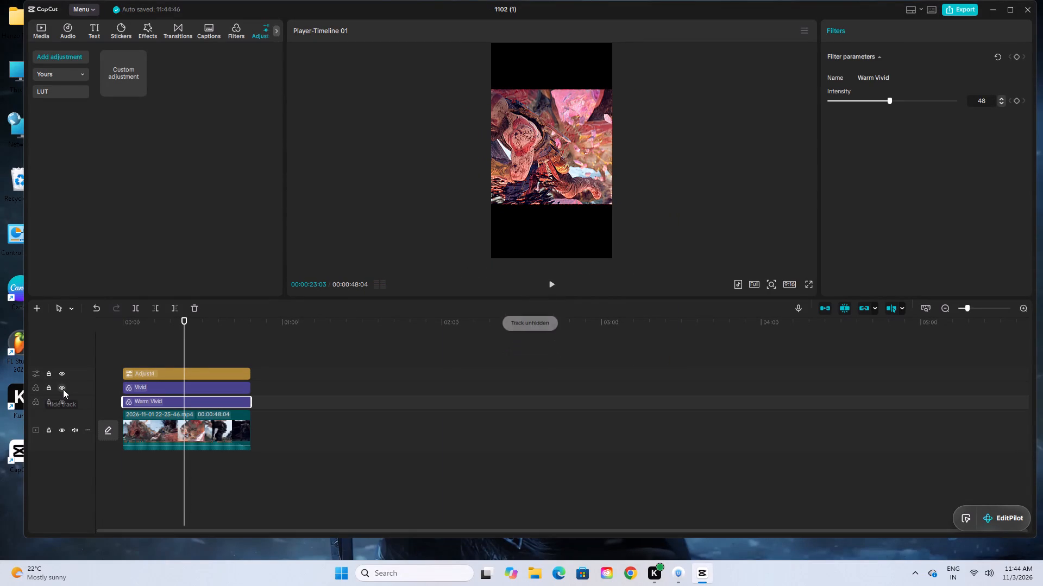
click(63, 389)
click(63, 389)
click(63, 389)
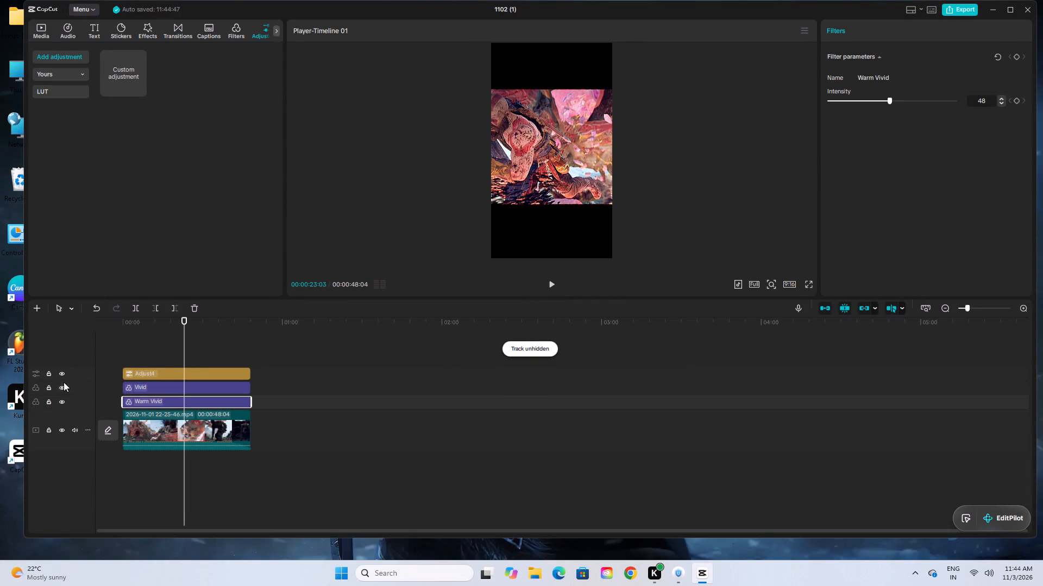
Hide and show the adjustment track to compare the picture with and without the adjustment layer.
click(63, 376)
click(64, 376)
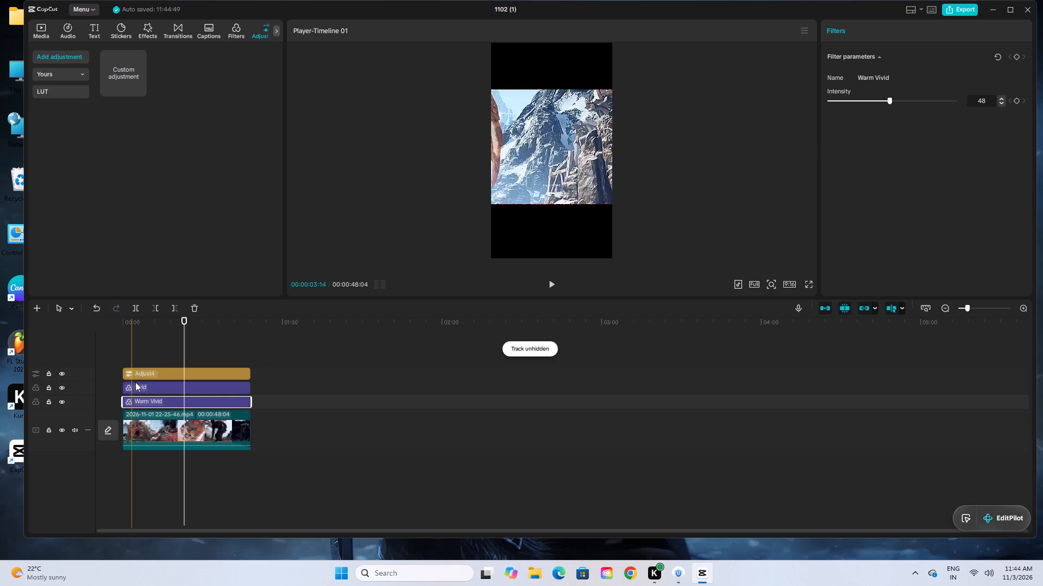
Set the adjustment layer's Exposure to 4 and its Contrast to -1.
click(183, 373)
scroll(922, 235, down, 3)
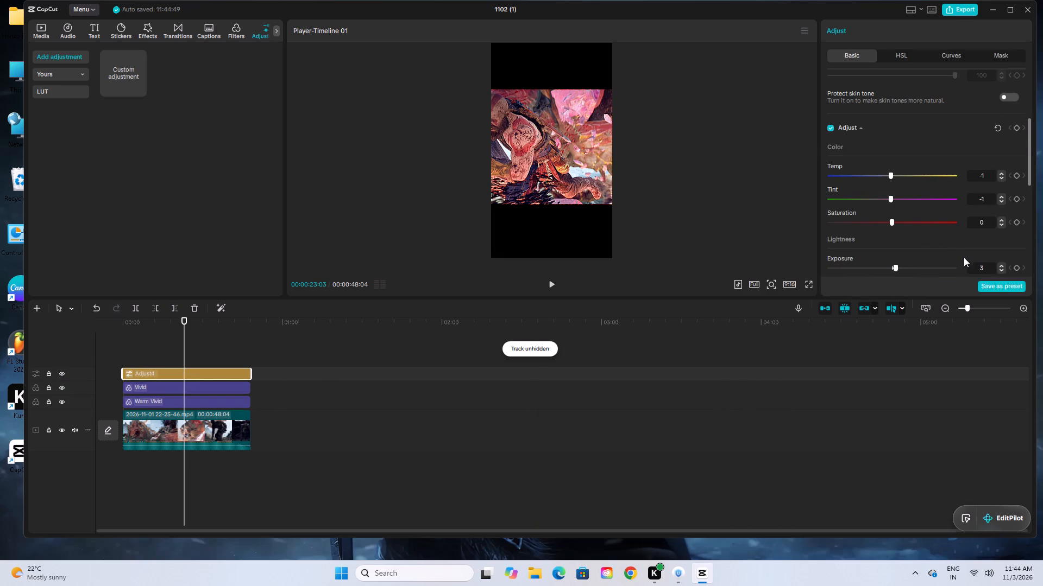
scroll(949, 219, down, 2)
click(1002, 169)
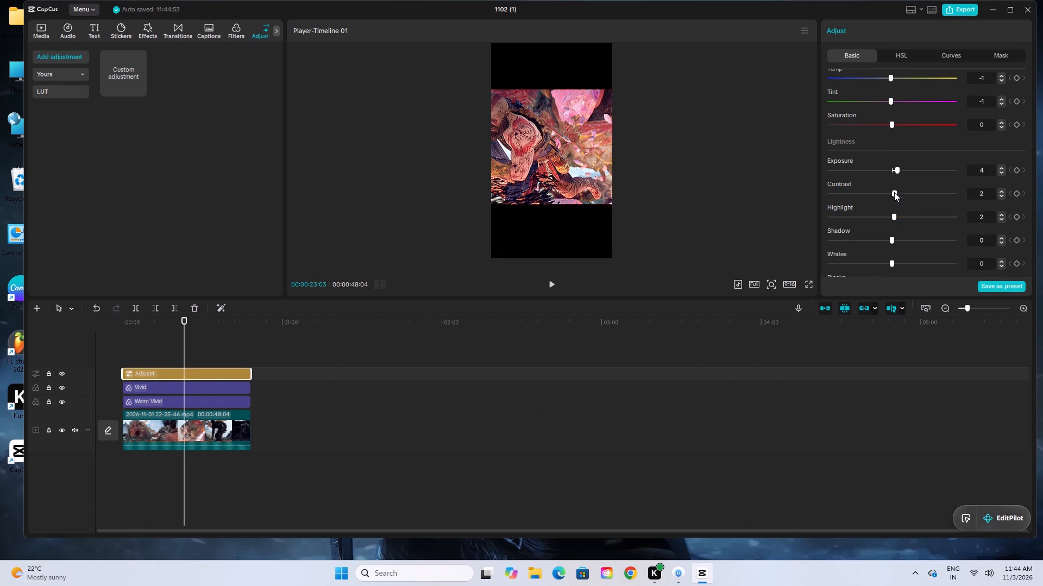
drag(894, 192, 889, 205)
click(1002, 195)
Try a stronger Highlight on the adjustment layer, then settle its value at 4.
drag(894, 214, 913, 228)
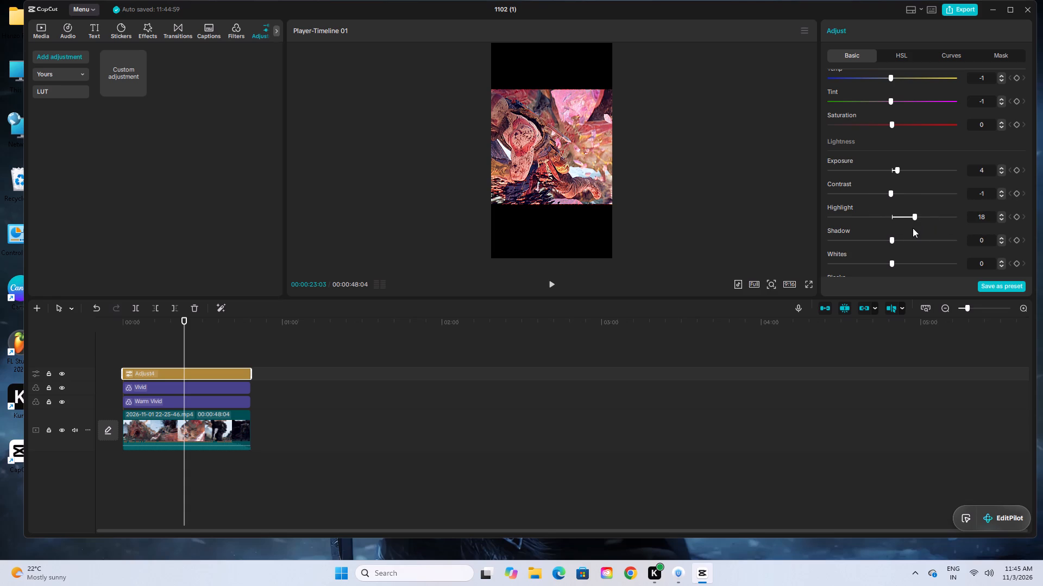
drag(913, 228, 894, 232)
click(1002, 214)
Set the adjustment layer's Shadow to 1 after trying a darker extreme, and its Brilliance to 5.
scroll(991, 211, down, 2)
drag(894, 142, 826, 157)
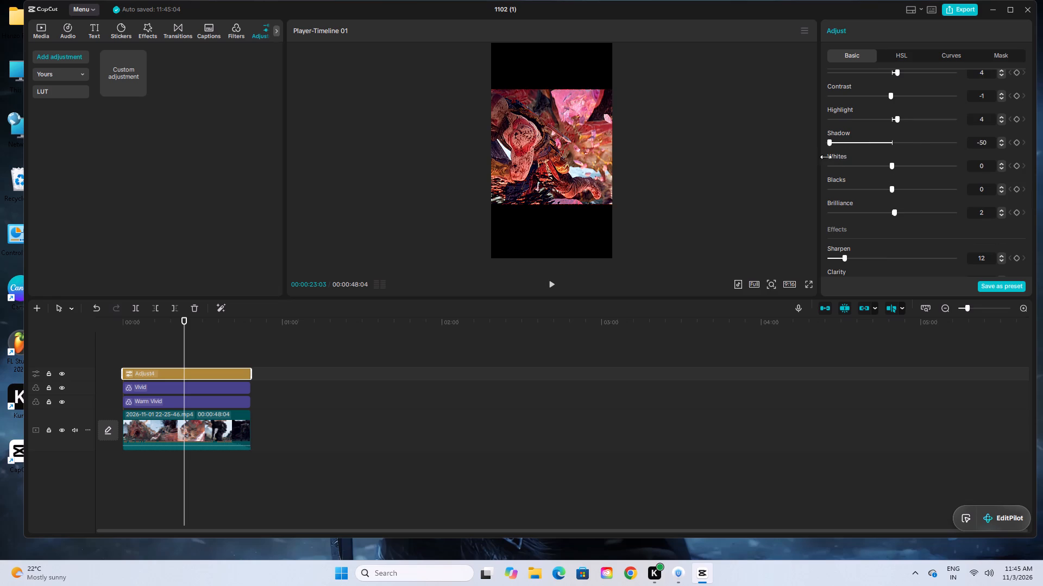
drag(826, 157, 888, 170)
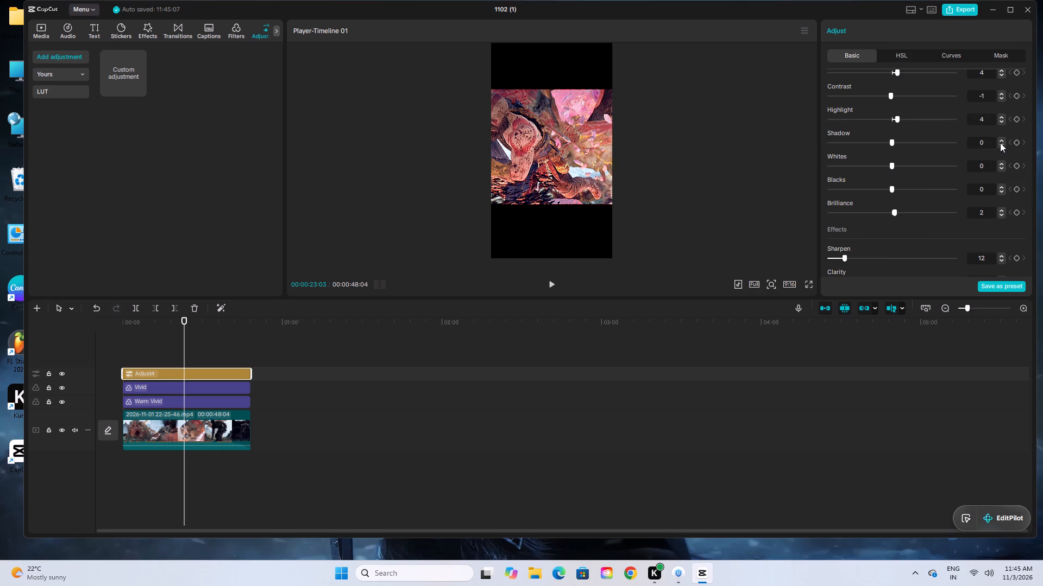
click(1001, 142)
triple_click(1001, 209)
Play the clip in full screen, jumping back to an earlier moment, to check the lightness changes, and return to the editor.
click(548, 285)
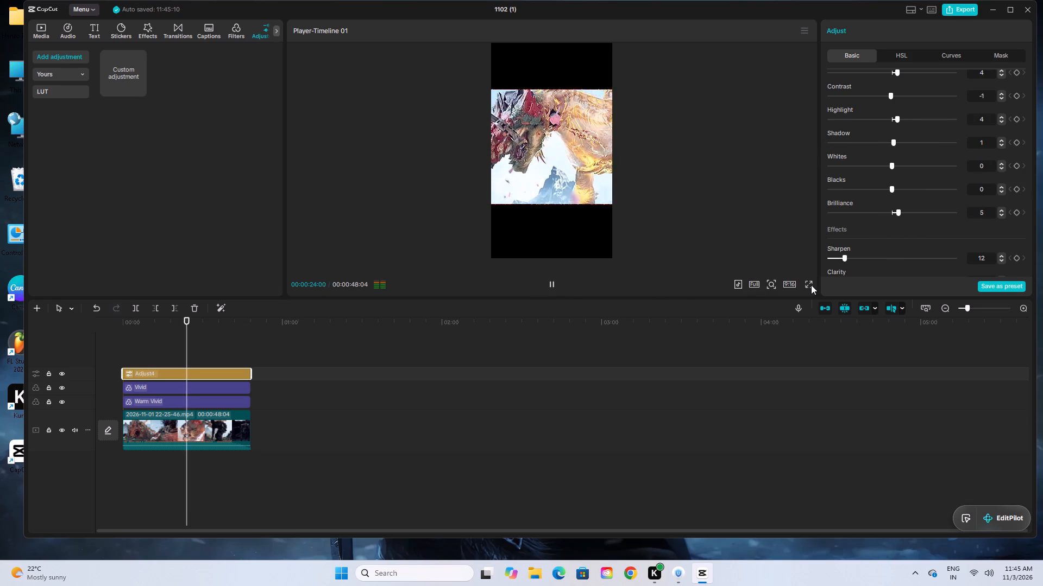
click(811, 285)
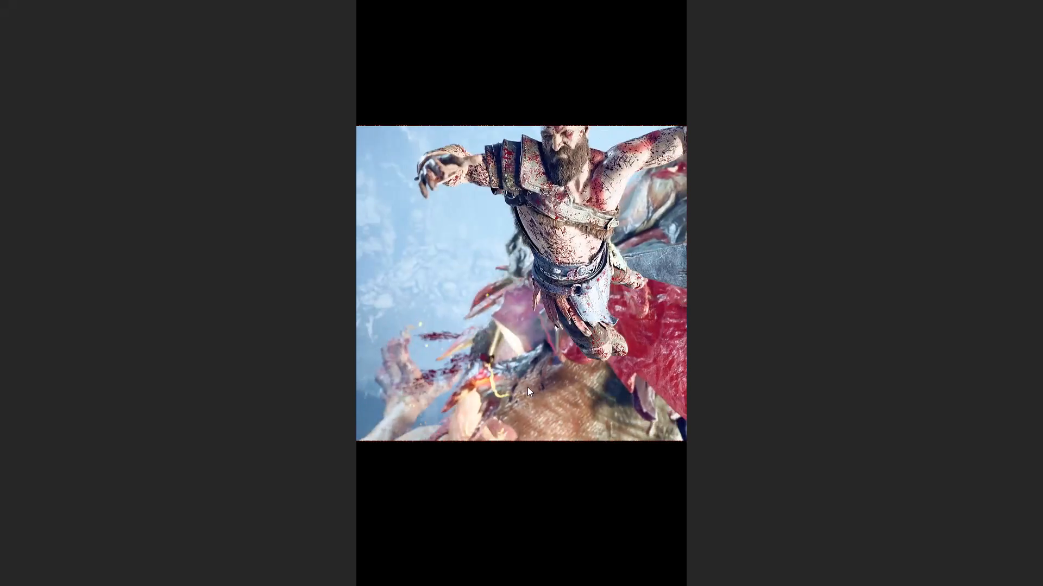
click(520, 365)
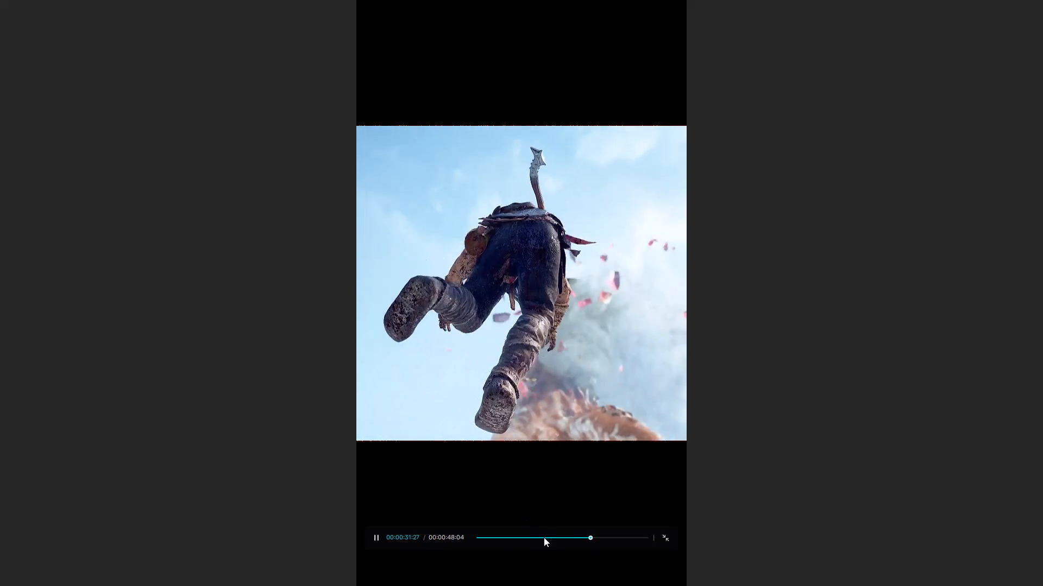
click(544, 537)
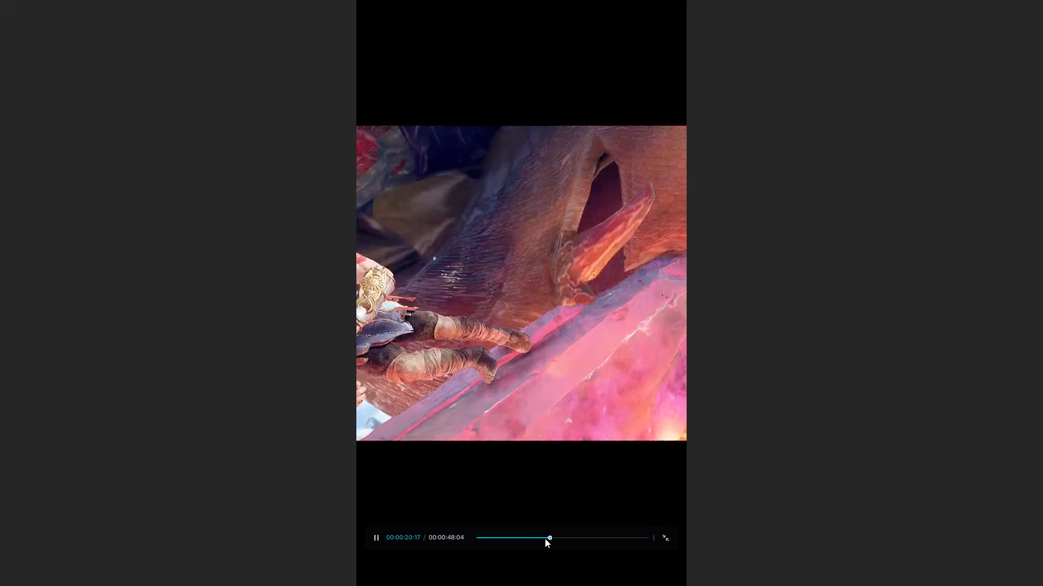
click(669, 540)
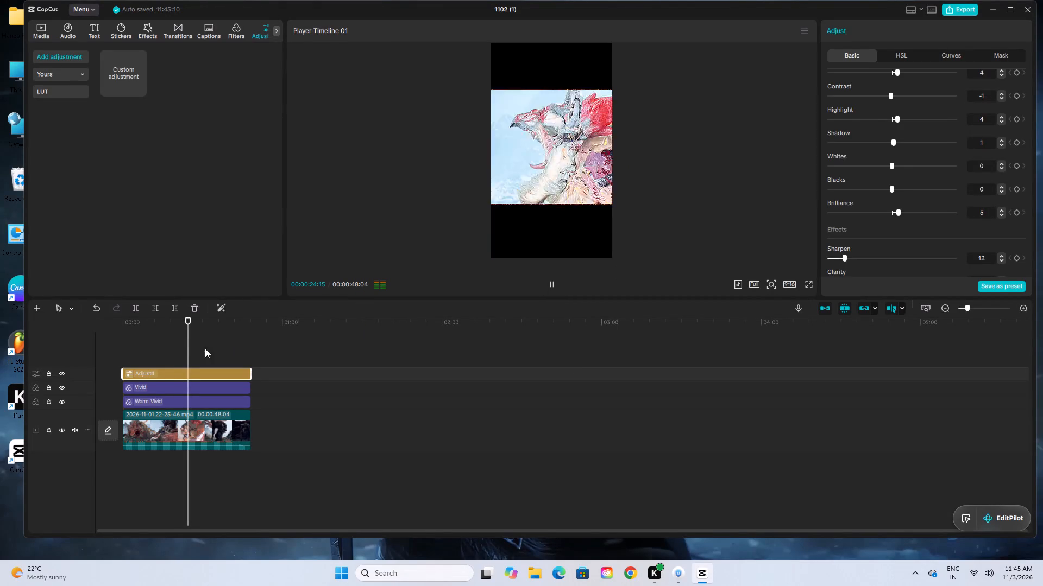
Replay the clip from the start with the player preview enlarged, watch it in full screen, and return to the editor.
drag(190, 326, 69, 351)
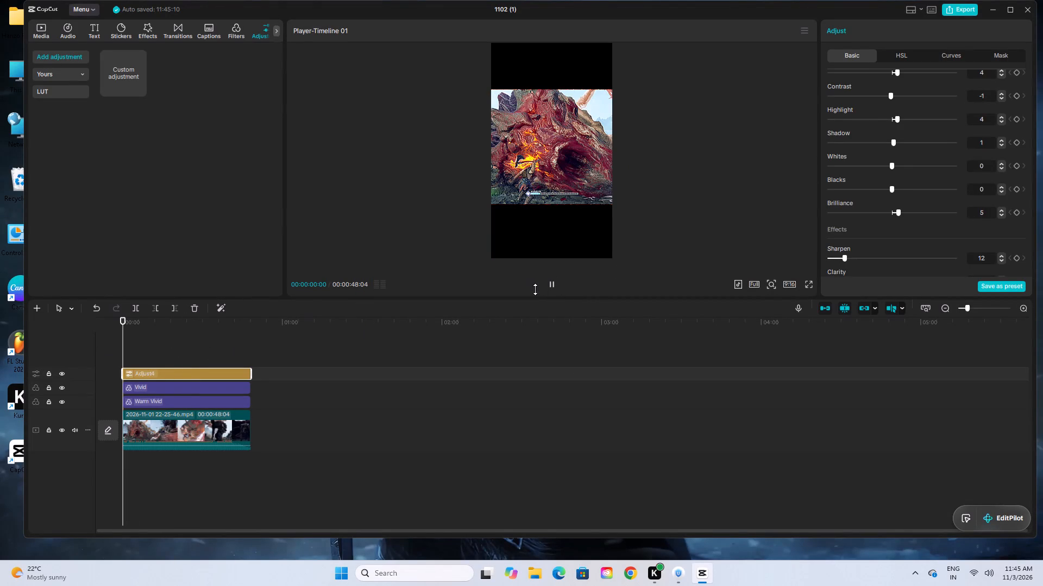
click(535, 289)
click(547, 290)
click(771, 283)
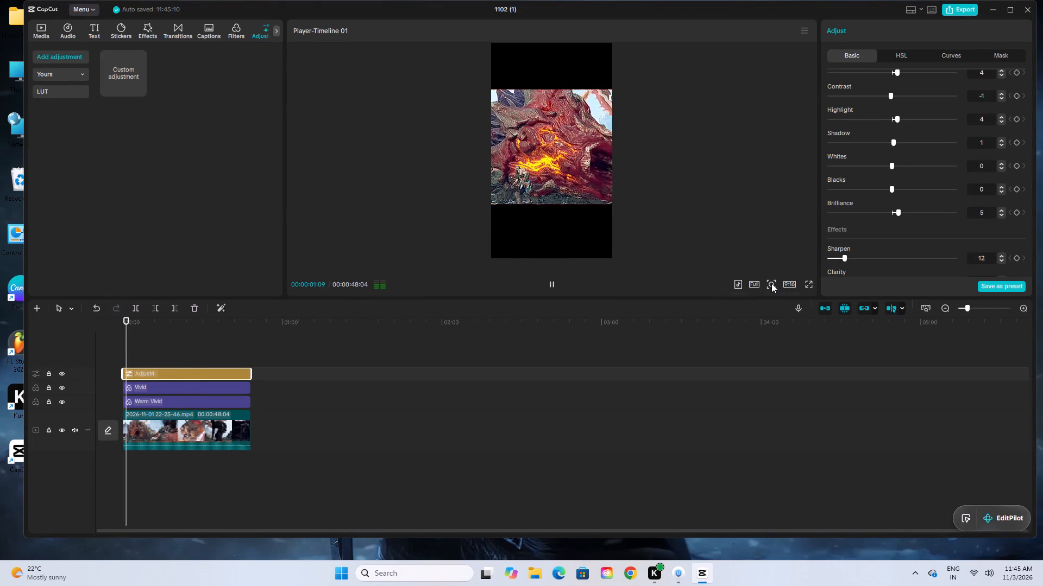
drag(751, 305, 758, 308)
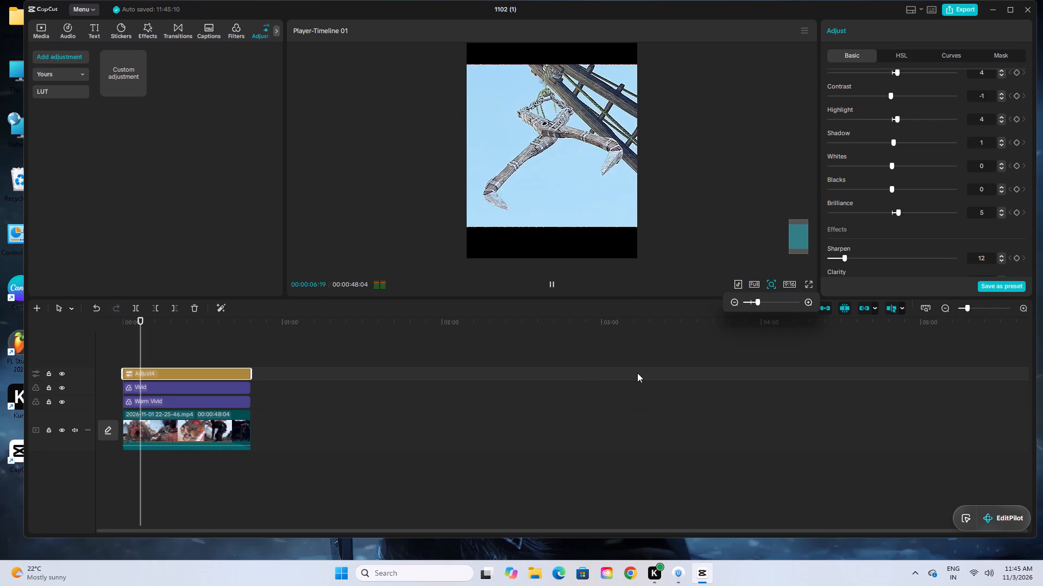
click(807, 283)
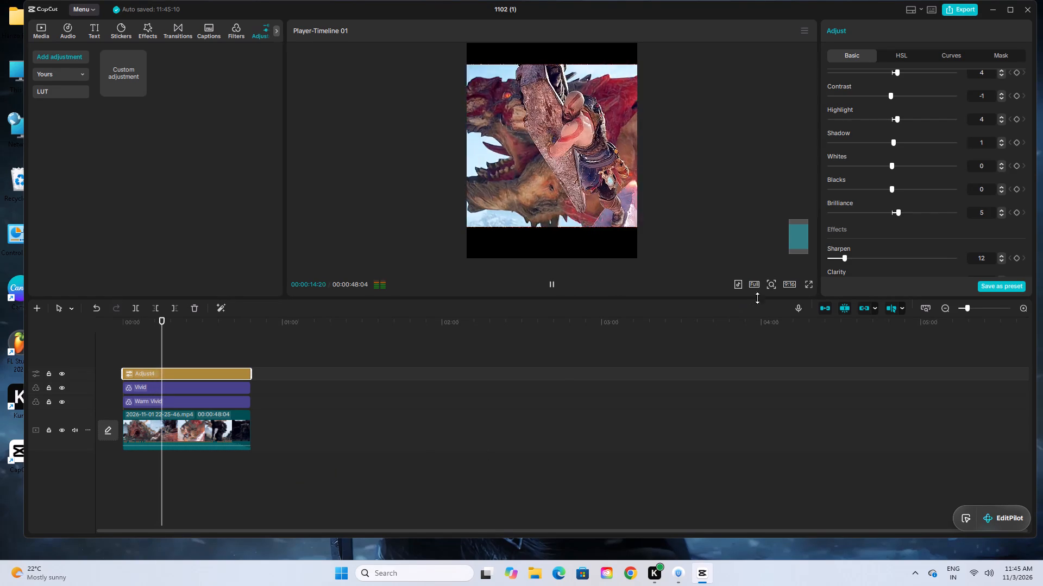
click(808, 286)
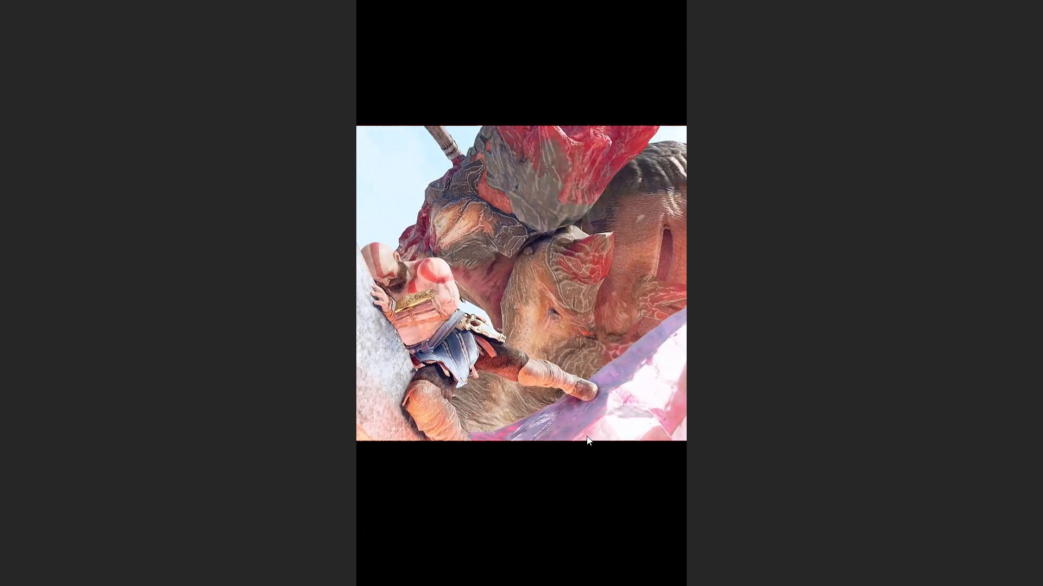
click(587, 436)
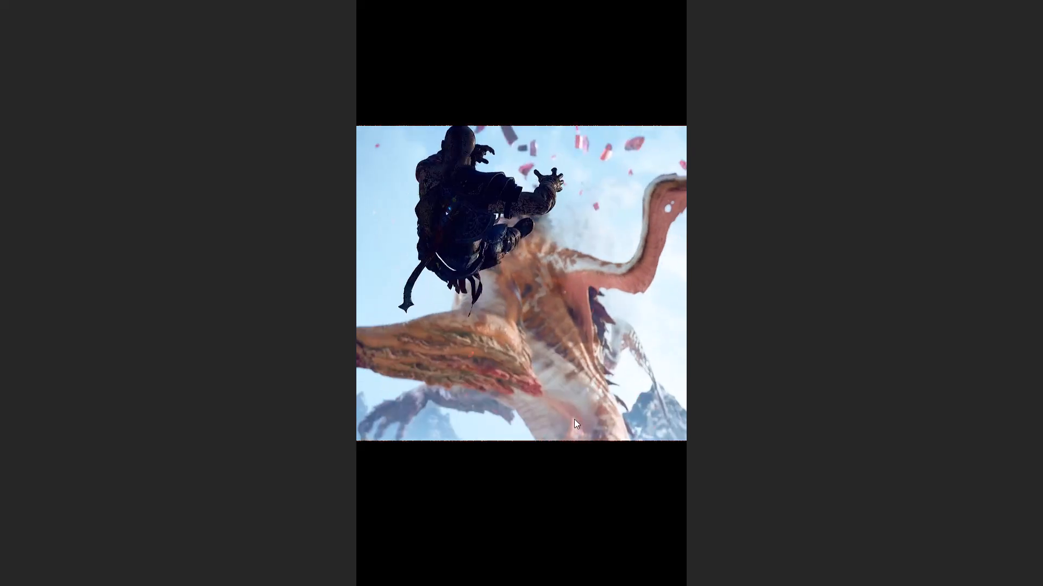
click(574, 419)
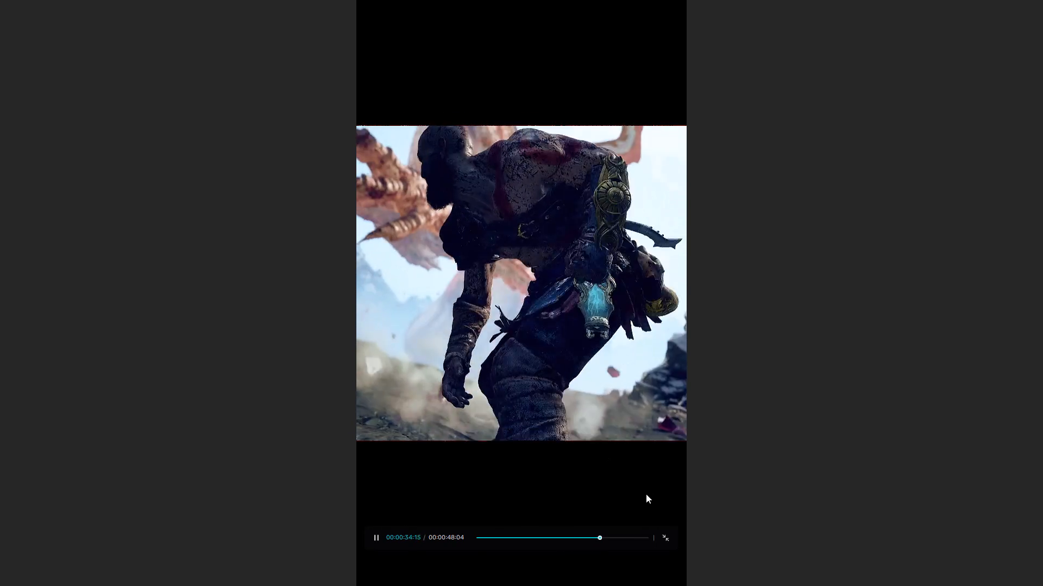
click(665, 541)
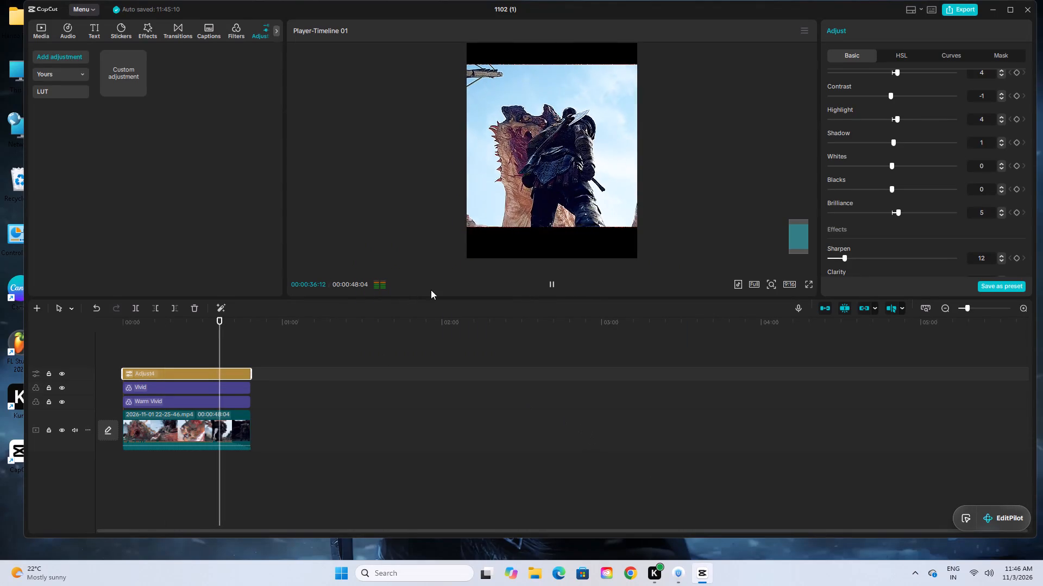
Review the dark shot near the end of the clip, replaying it and pausing at 00:00:44:08.
click(551, 285)
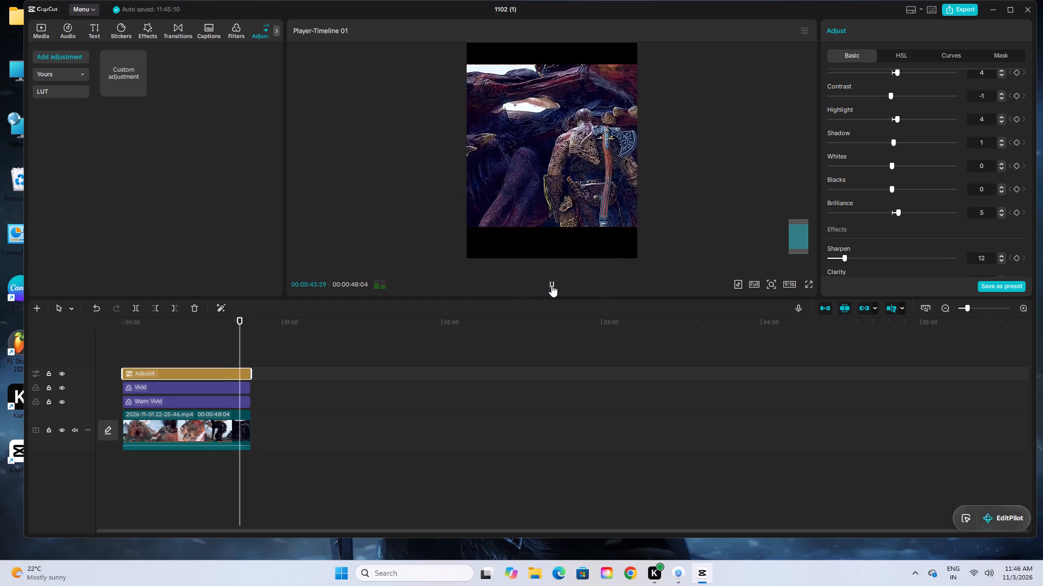
click(551, 285)
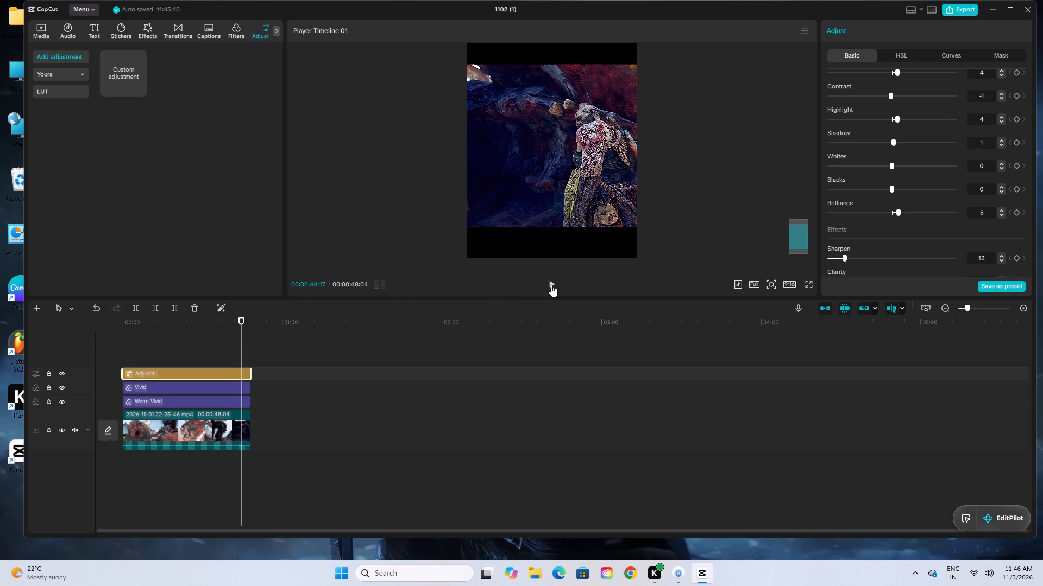
drag(240, 321, 236, 326)
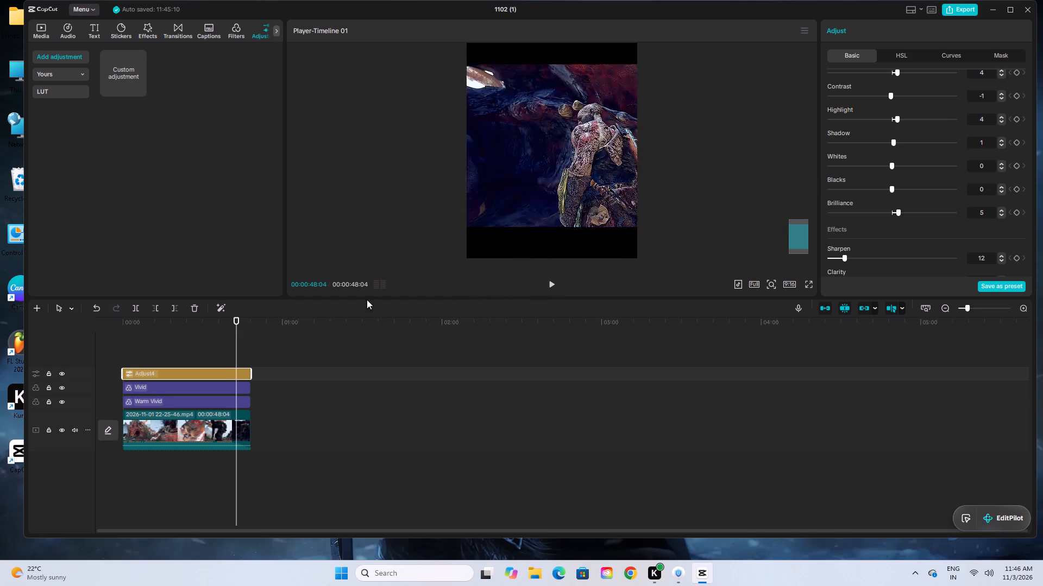
click(554, 285)
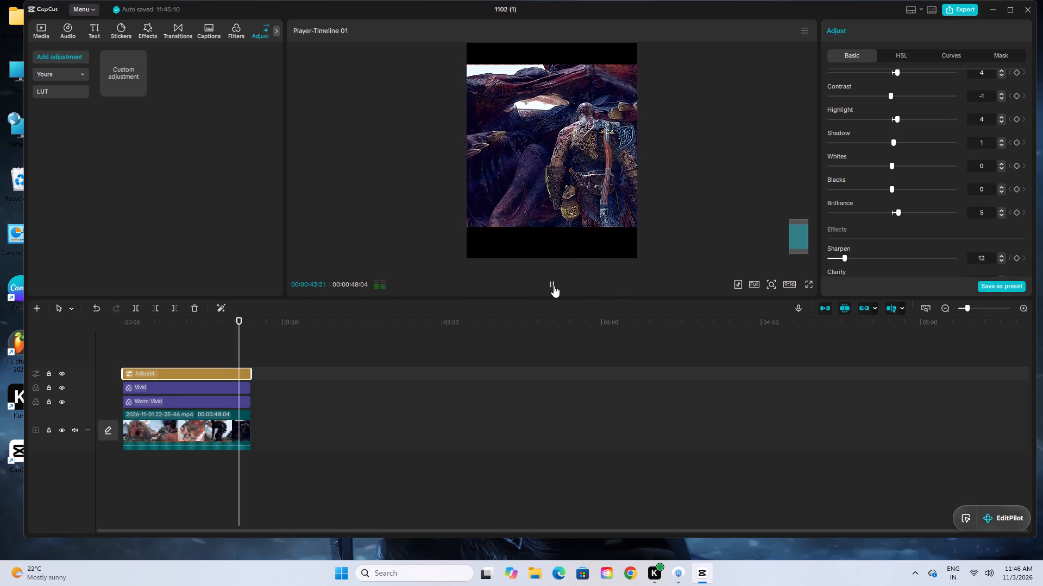
click(554, 285)
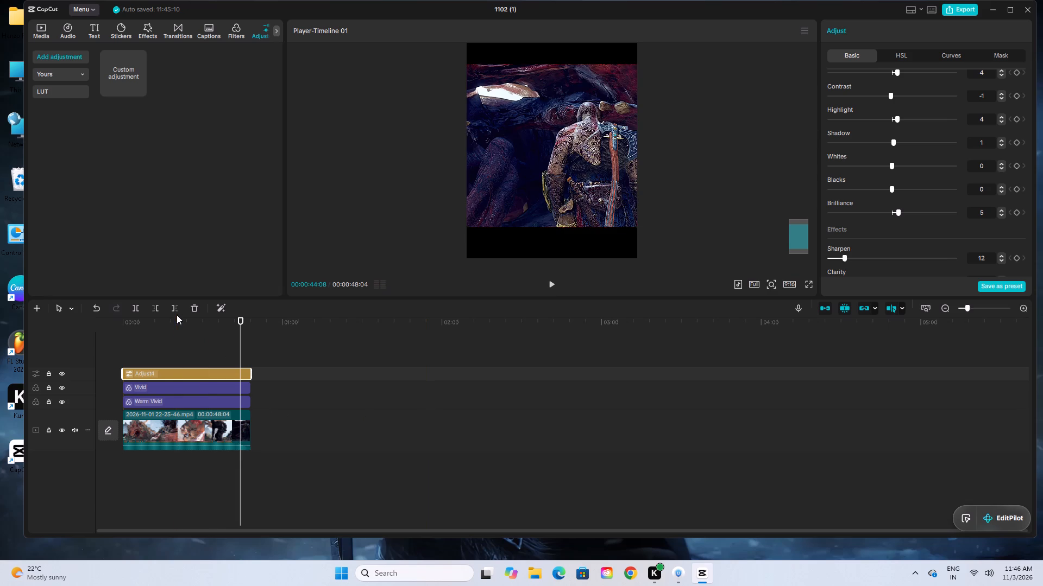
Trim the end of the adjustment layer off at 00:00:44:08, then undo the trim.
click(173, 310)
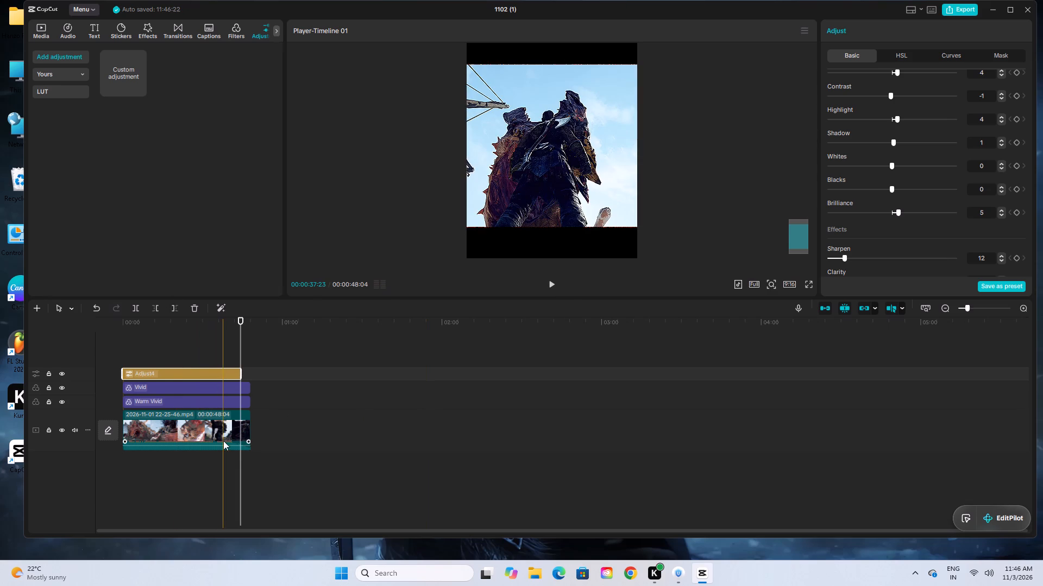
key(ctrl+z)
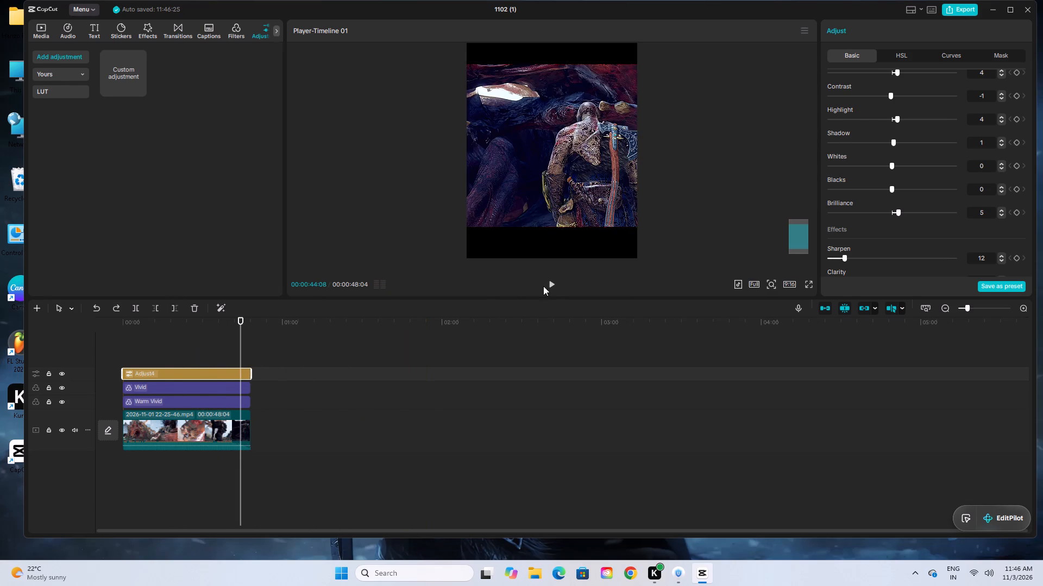
Play the last few seconds of the clip through to the end.
click(551, 283)
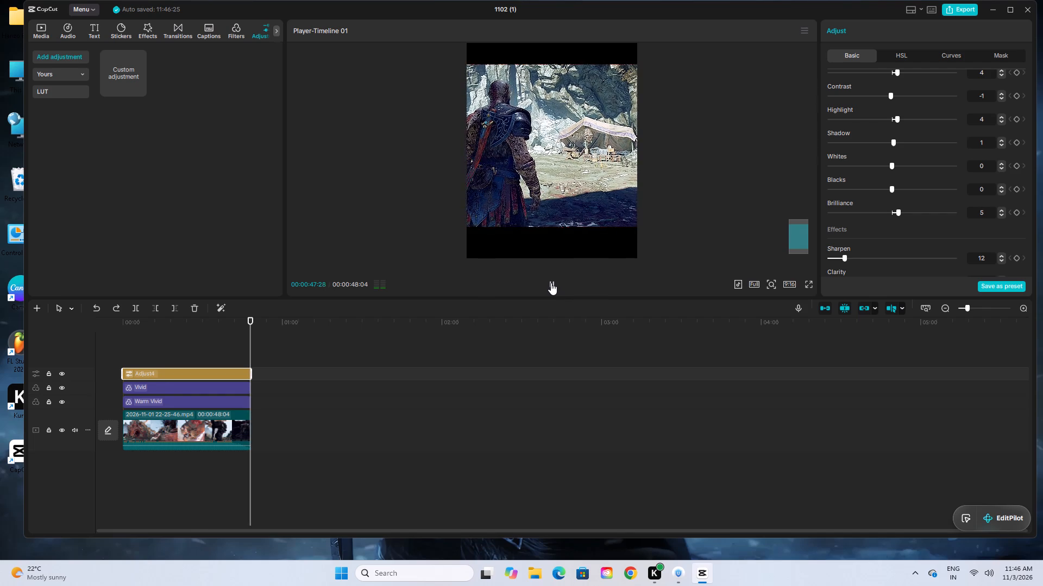
From the clip's start, hide the Warm Vivid, Vivid and adjustment tracks and play the opening seconds to view the ungraded footage.
drag(250, 322, 0, 388)
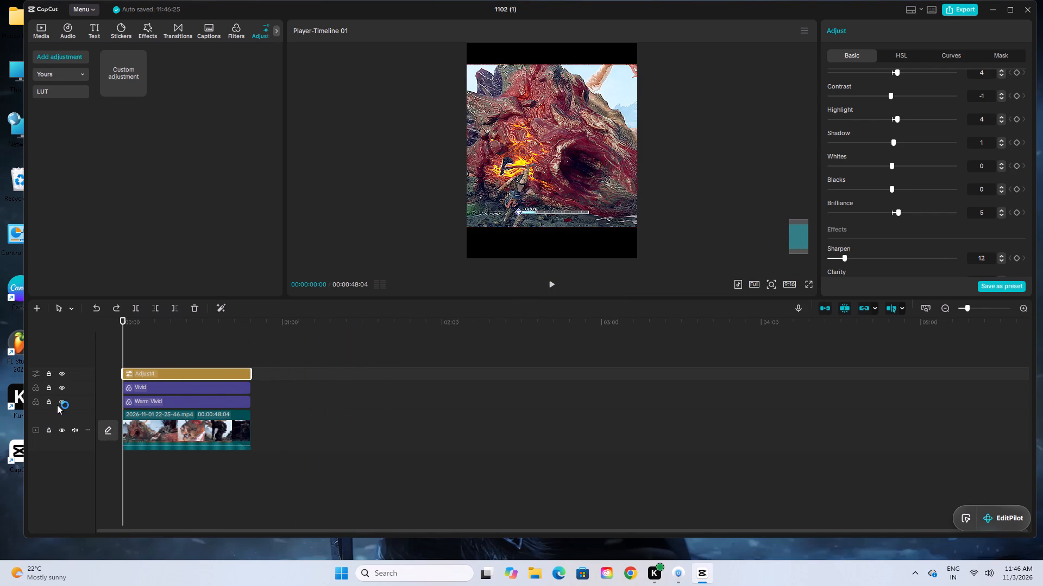
click(57, 405)
click(62, 398)
click(62, 387)
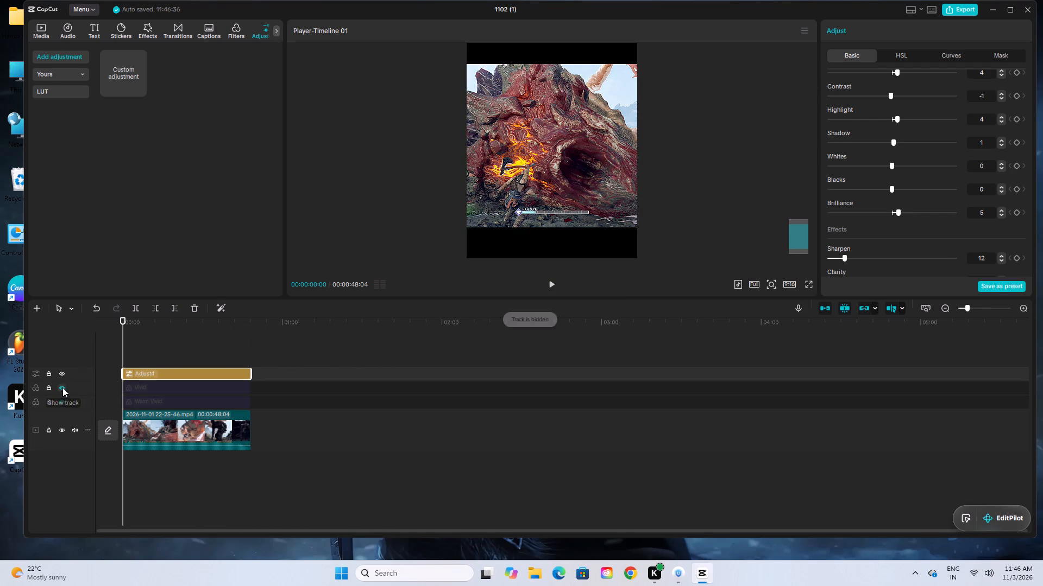
click(62, 374)
click(550, 290)
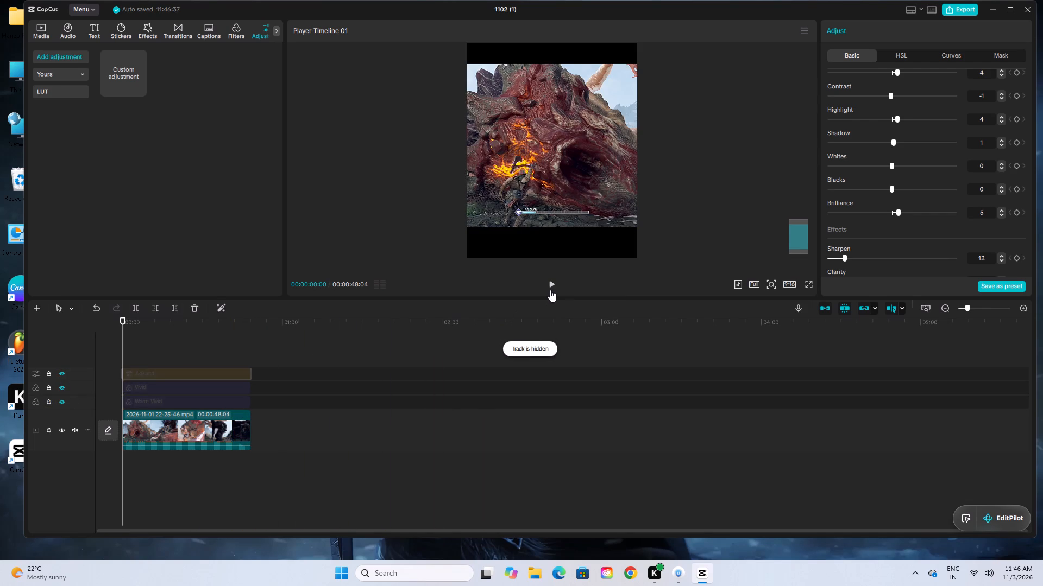
click(552, 286)
click(552, 286)
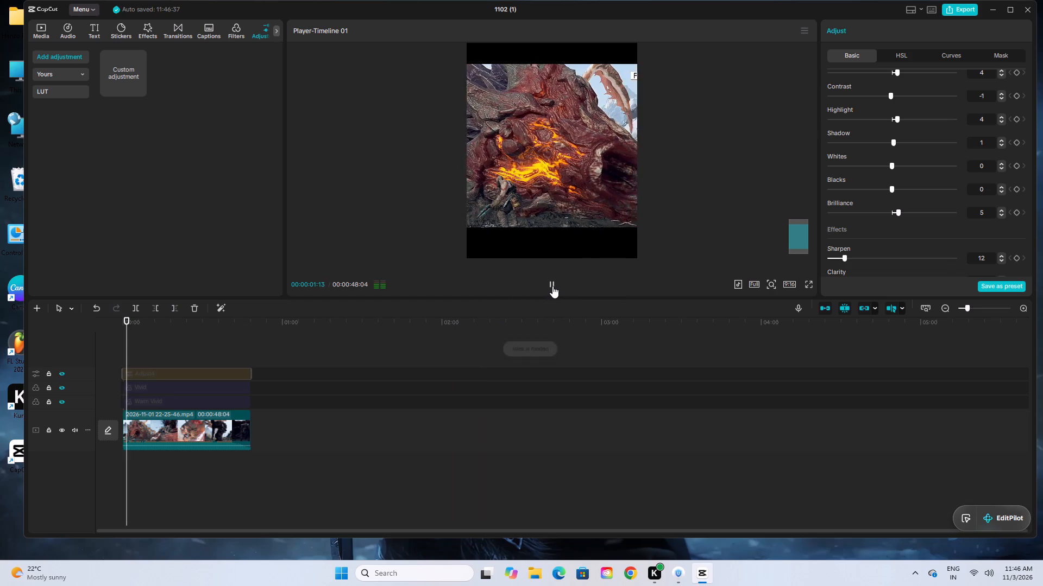
click(552, 286)
click(552, 286)
click(552, 286)
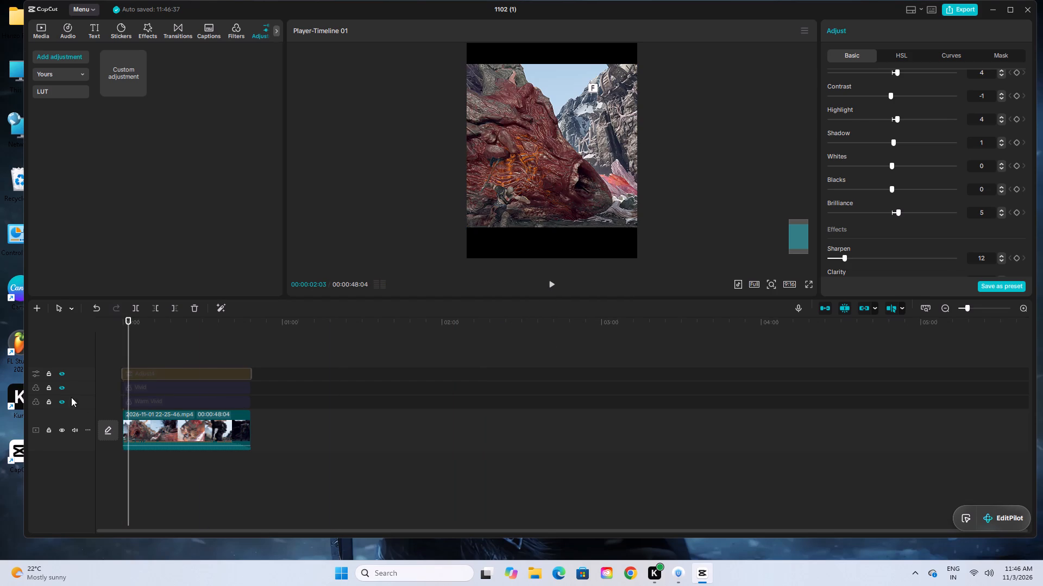
Show the adjustment, Vivid and Warm Vivid tracks again.
click(63, 376)
click(62, 390)
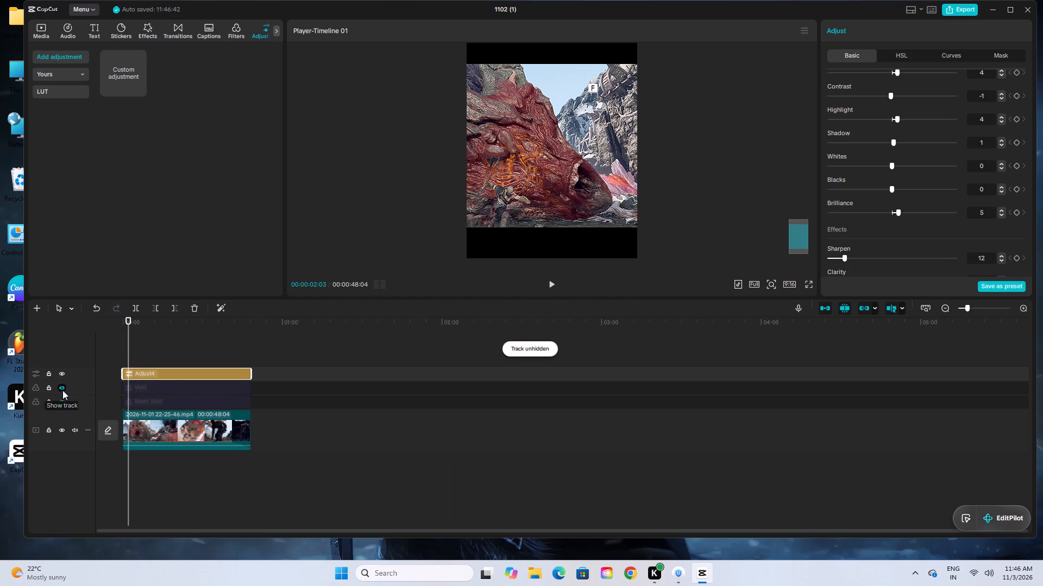
click(61, 404)
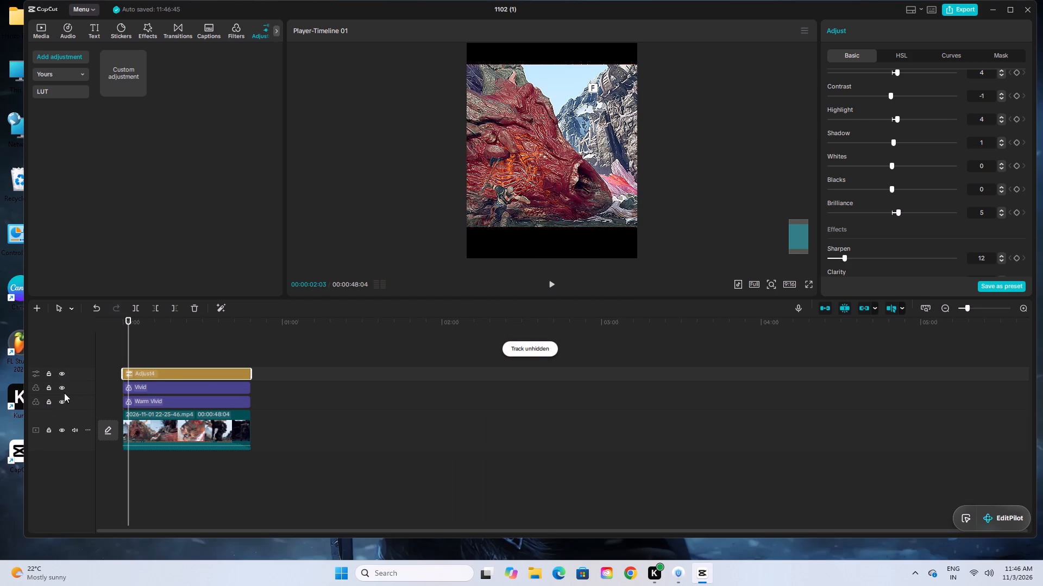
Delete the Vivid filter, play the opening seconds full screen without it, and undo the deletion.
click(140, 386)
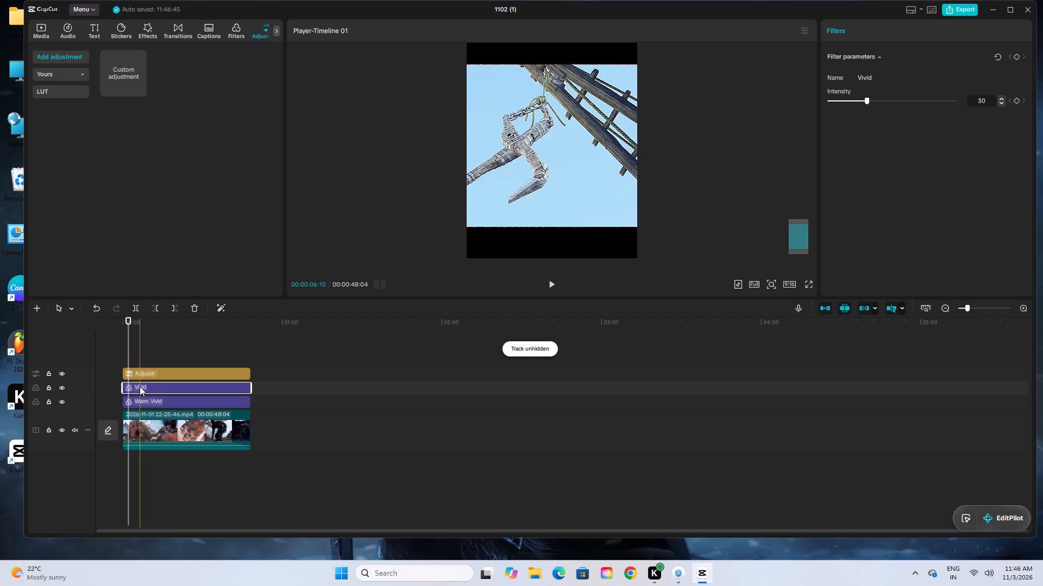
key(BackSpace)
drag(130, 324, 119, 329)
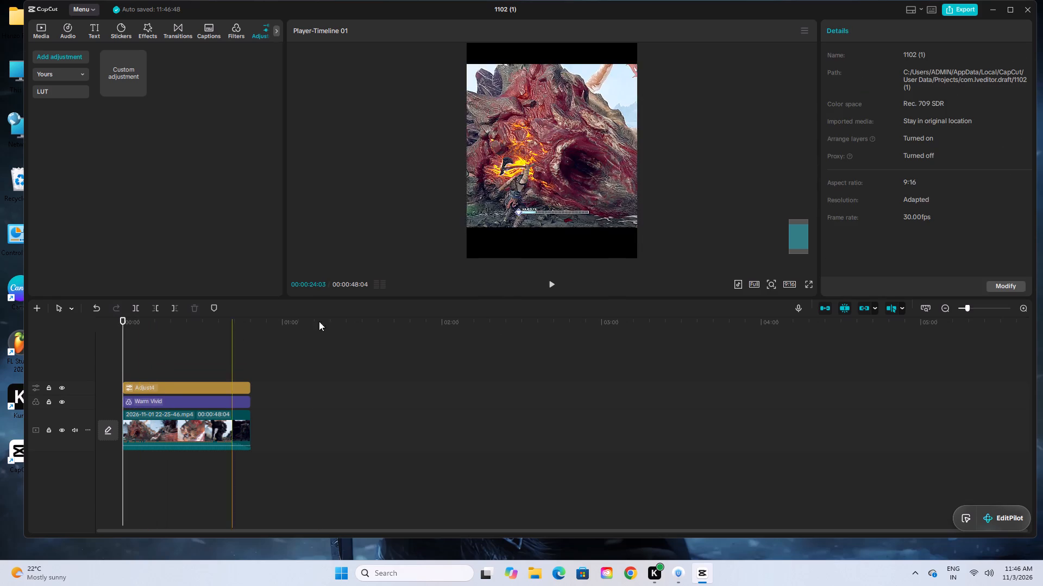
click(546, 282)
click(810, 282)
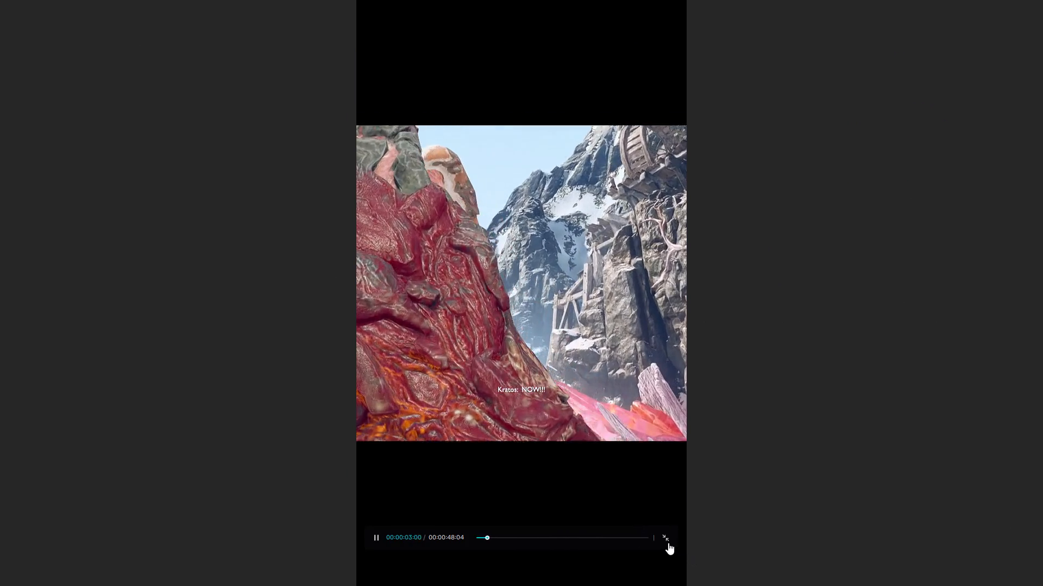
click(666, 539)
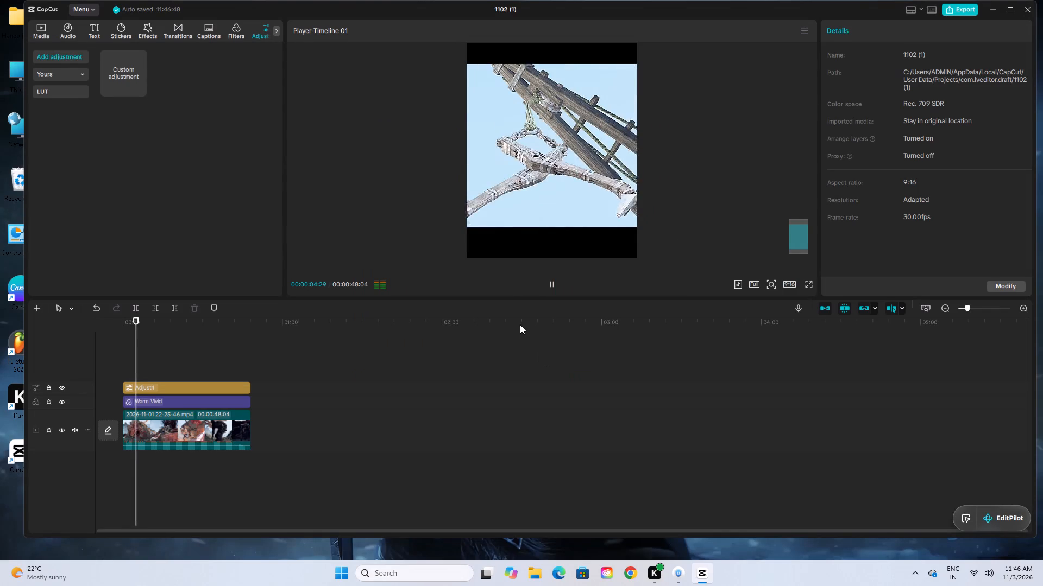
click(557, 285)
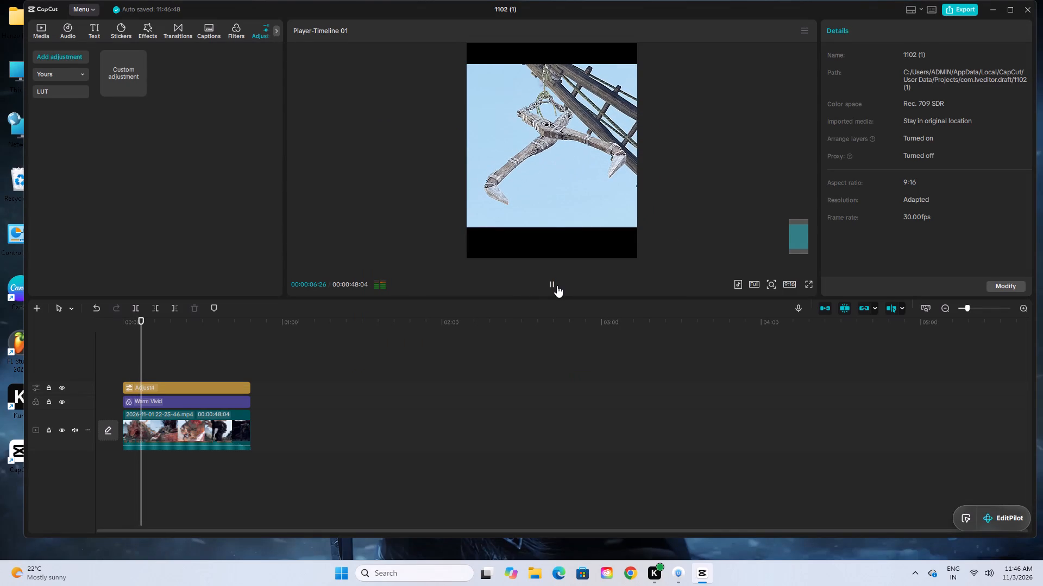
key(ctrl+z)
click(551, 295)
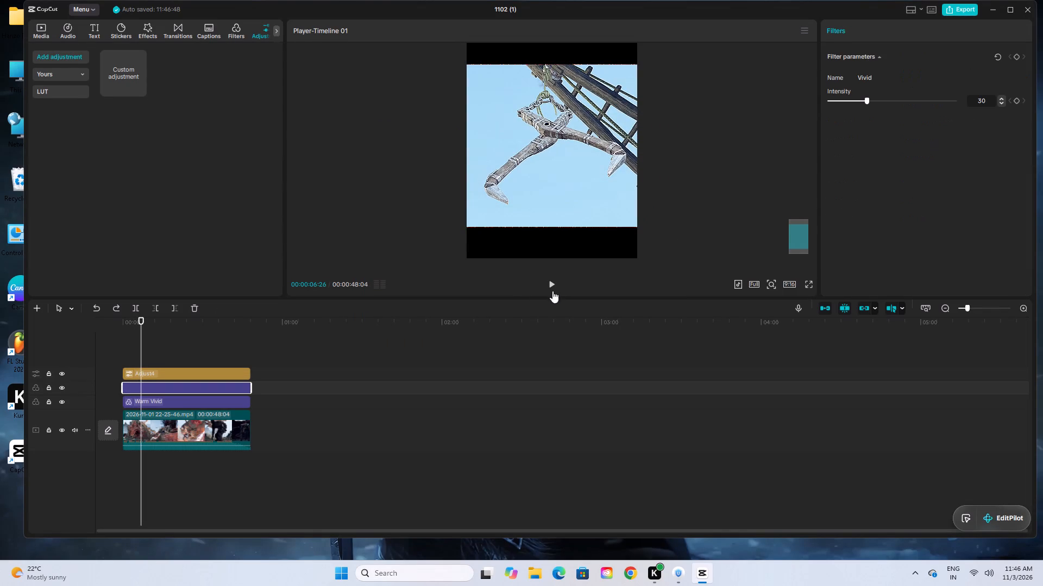
Set the Vivid filter's intensity to 25.
triple_click(999, 103)
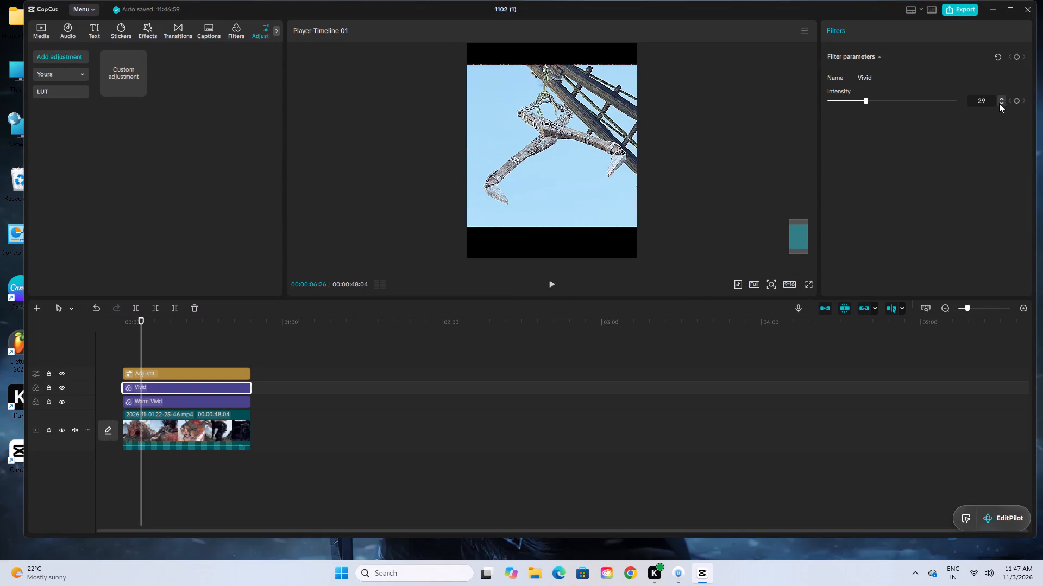
double_click(999, 103)
Play the clip full screen from 00:00:06:26 to check the grade, pausing at 00:00:17:05.
click(542, 284)
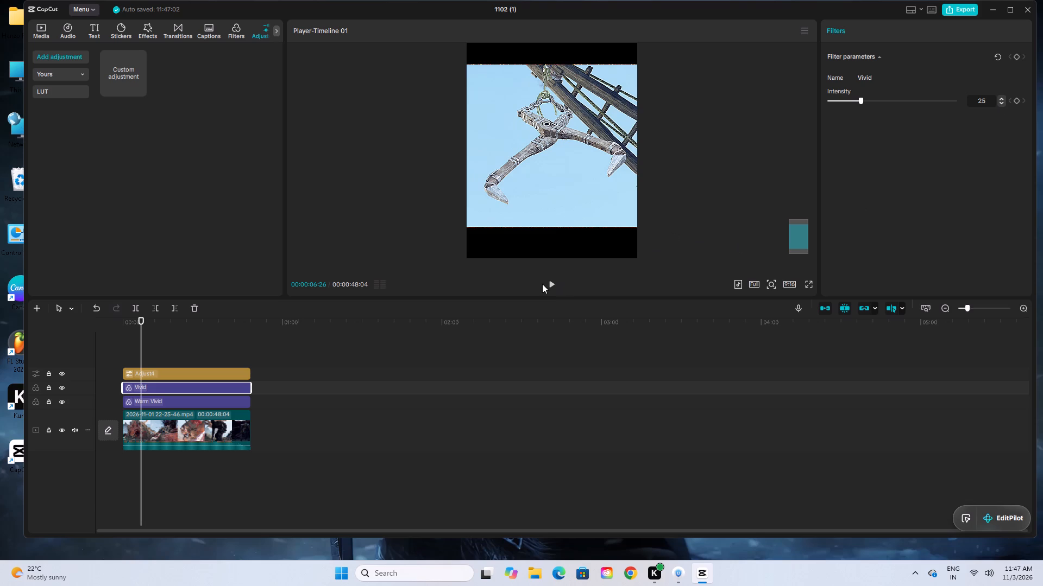
click(550, 284)
click(808, 285)
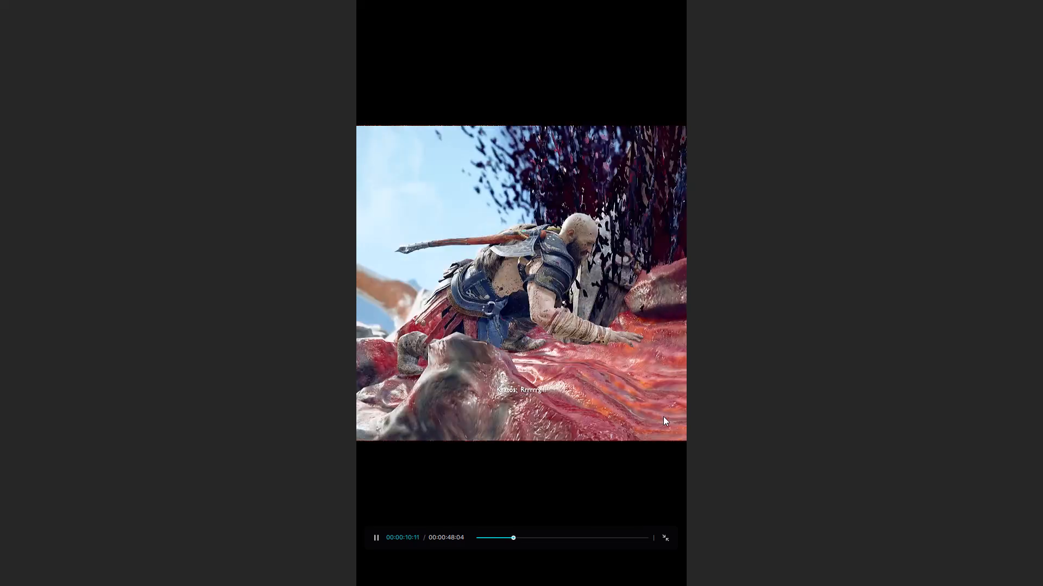
click(588, 375)
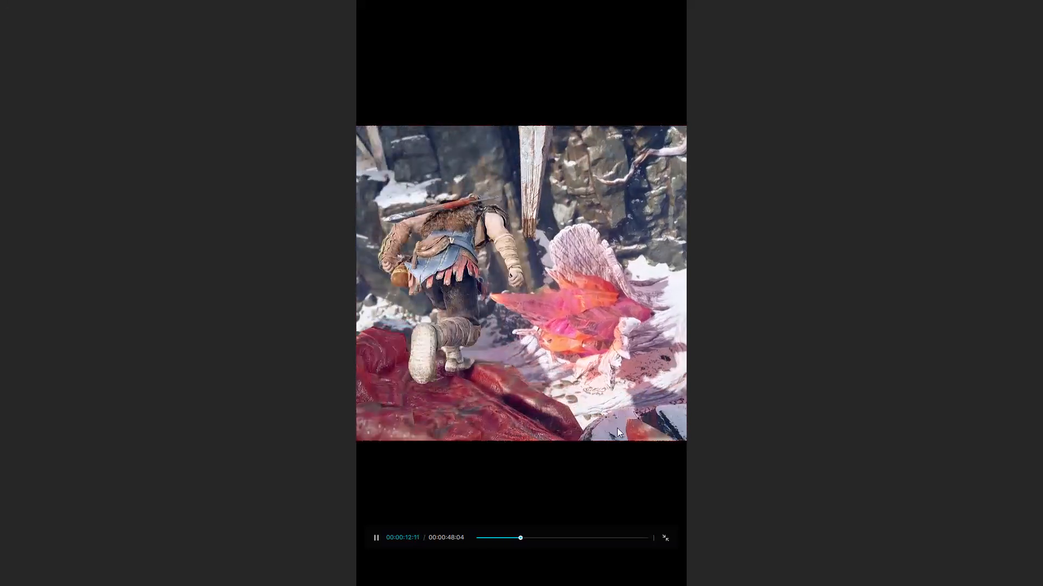
click(523, 414)
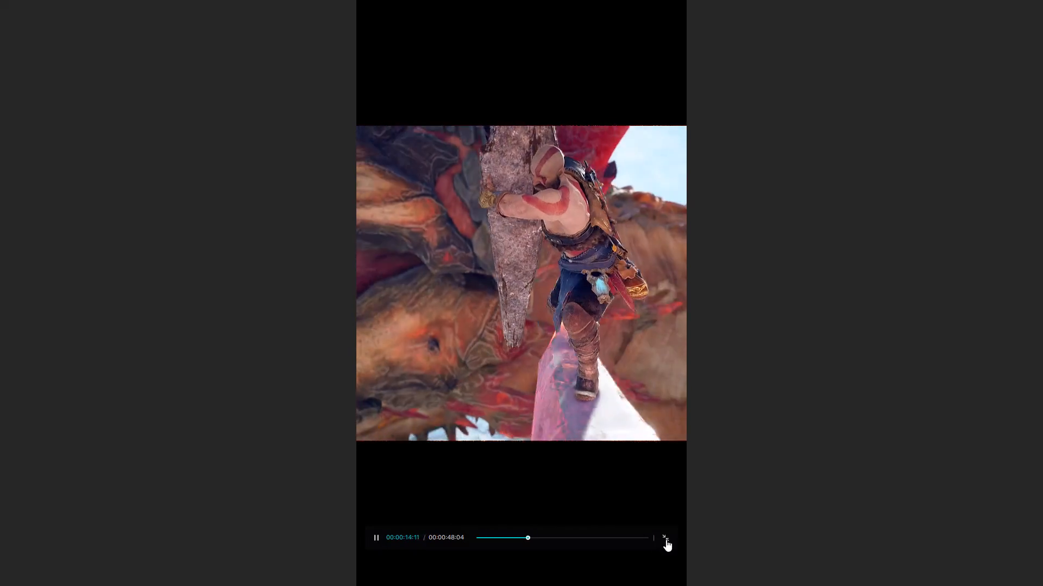
click(667, 539)
click(551, 285)
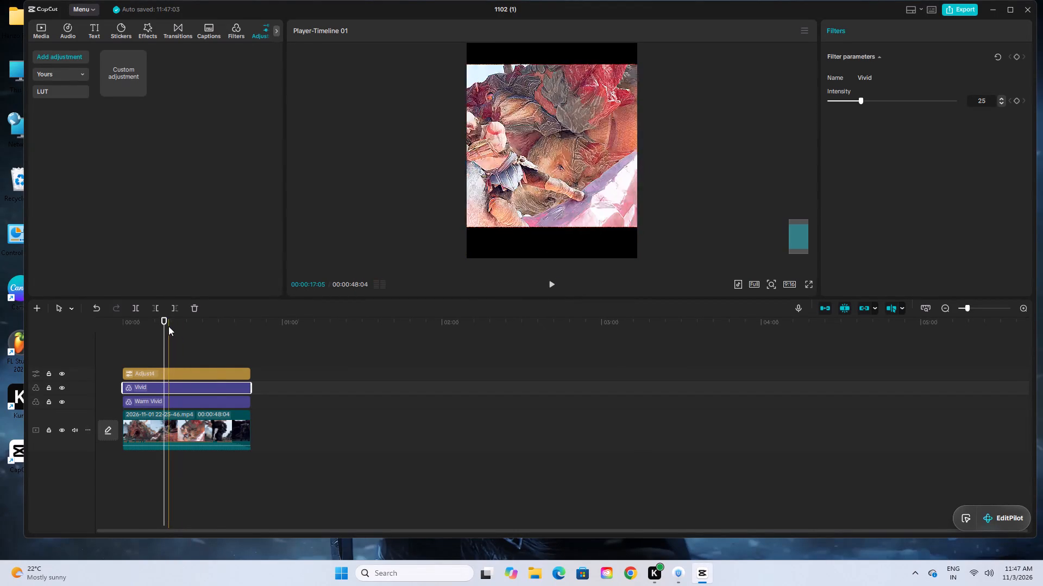
From the clip's start, search the filters for quality and browse the results, previewing candidates such as Vivid 2, Vivid and Quality II.
drag(166, 326, 0, 348)
click(231, 32)
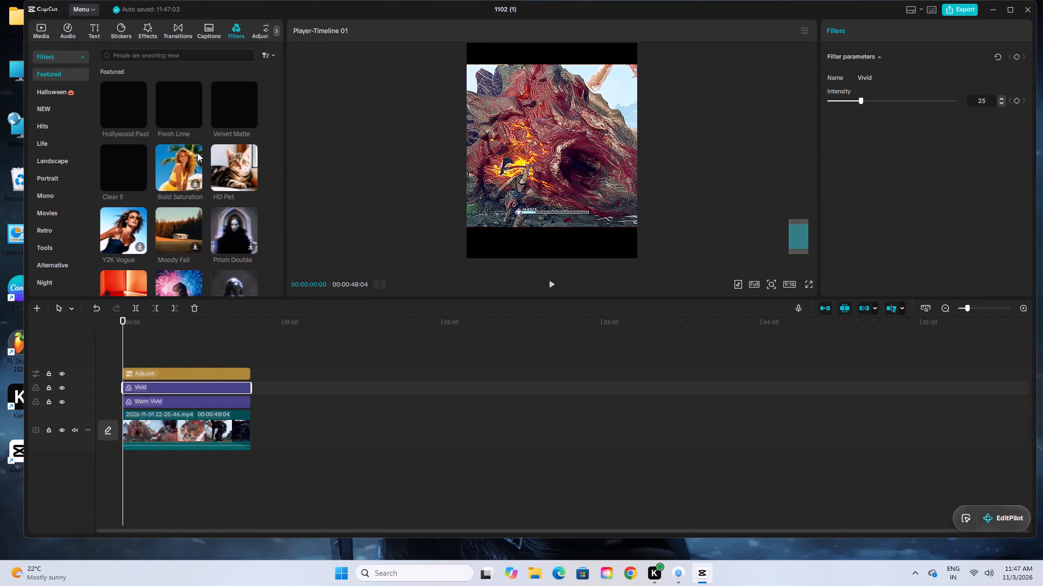
click(128, 52)
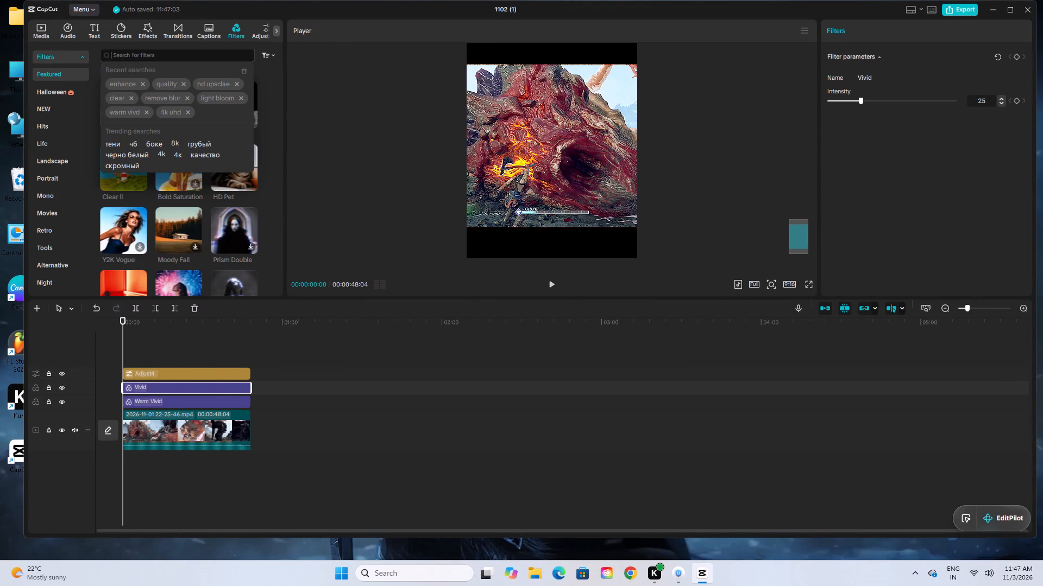
click(175, 85)
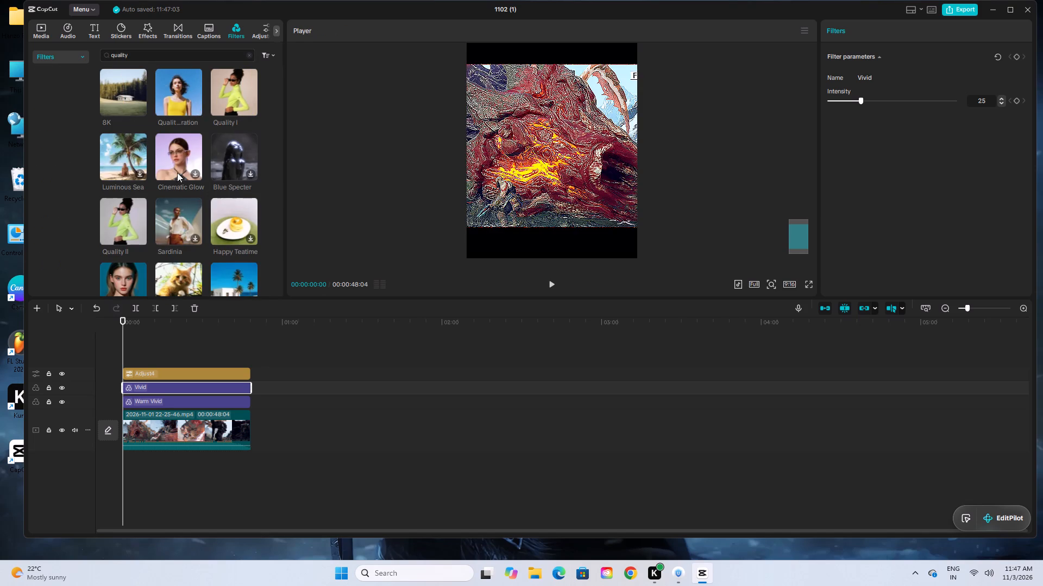
scroll(212, 203, down, 3)
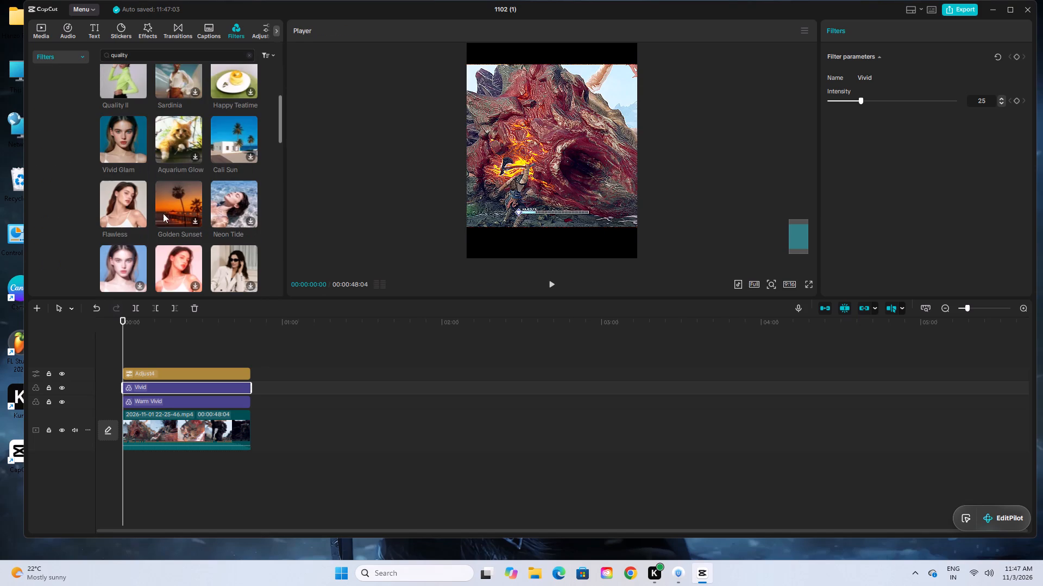
scroll(183, 218, down, 2)
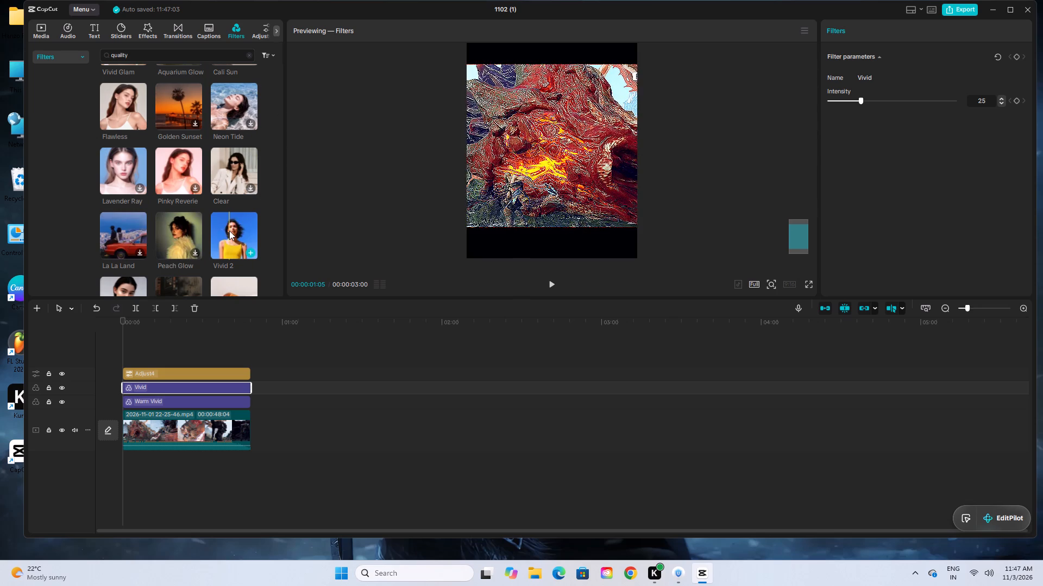
scroll(252, 237, down, 3)
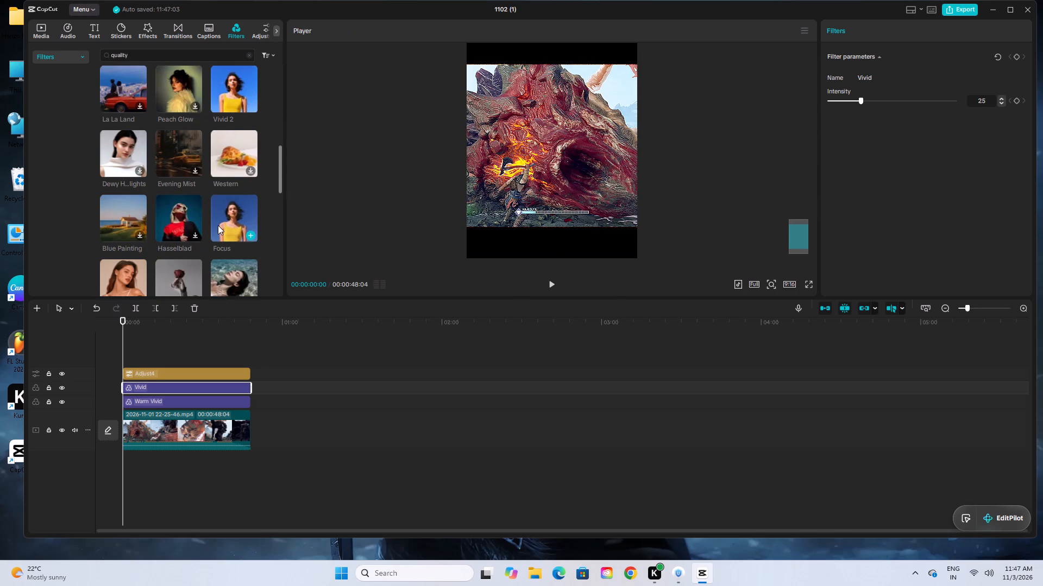
scroll(218, 225, down, 3)
scroll(198, 219, up, 8)
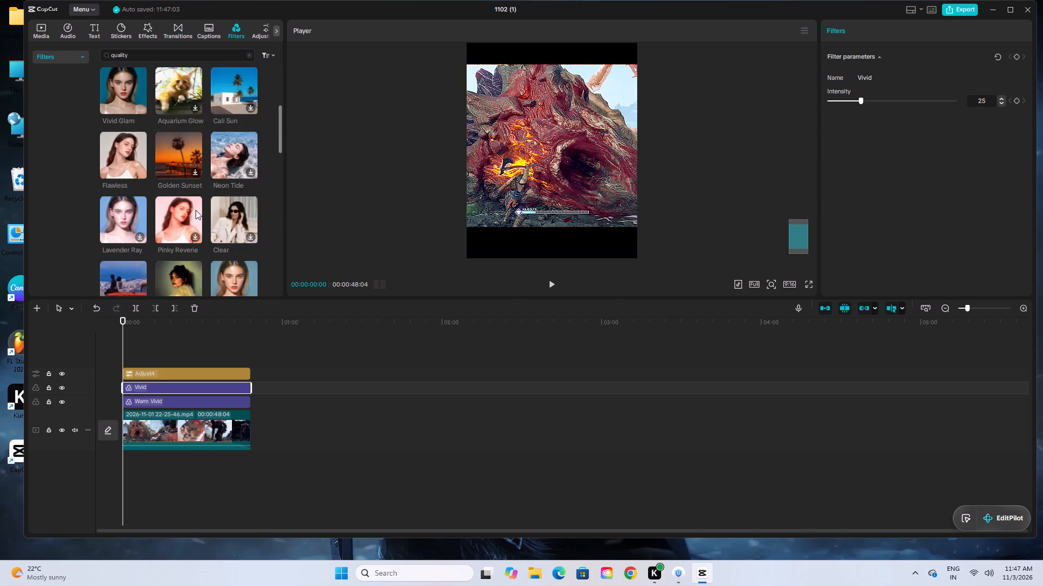
scroll(196, 210, up, 4)
scroll(199, 195, down, 3)
scroll(290, 196, up, 3)
scroll(249, 225, down, 10)
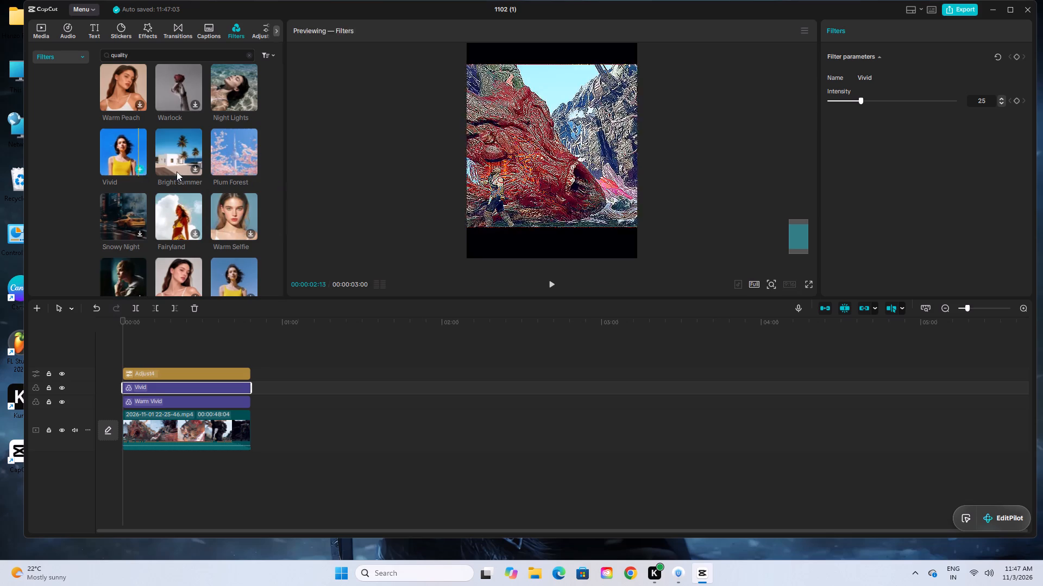
scroll(282, 195, down, 4)
scroll(219, 219, up, 13)
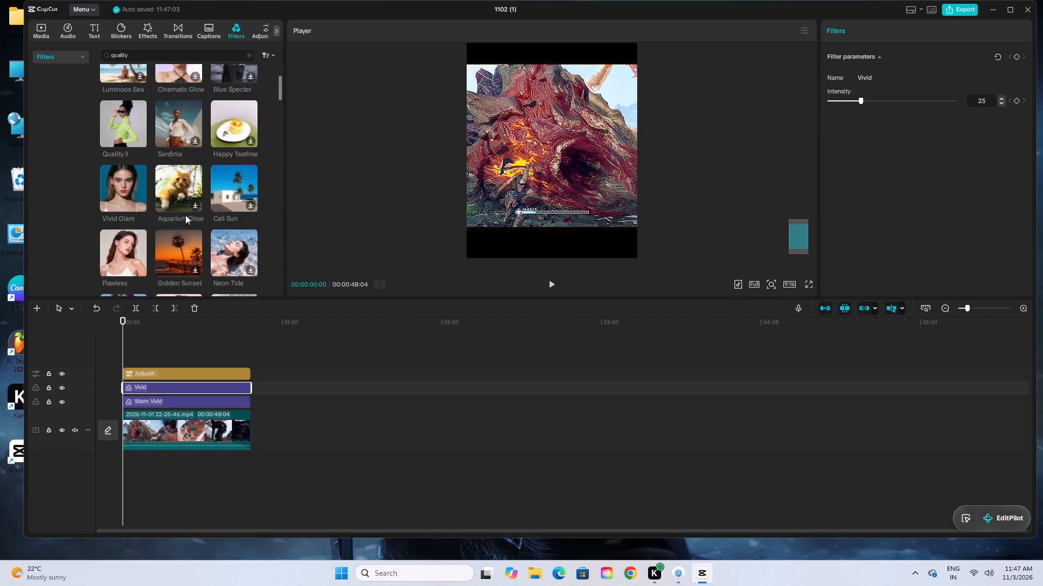
scroll(185, 215, up, 5)
scroll(166, 236, down, 3)
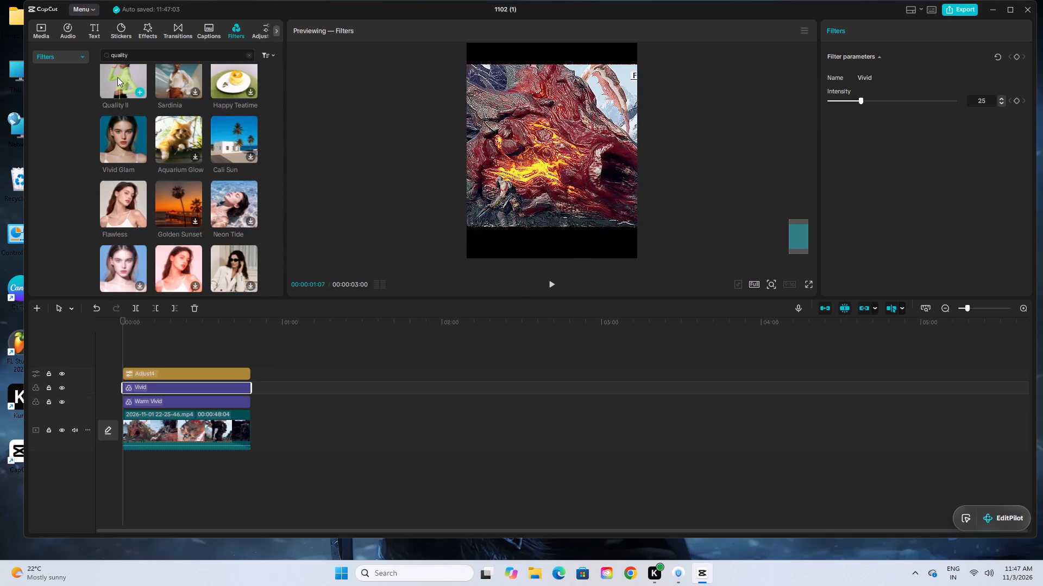
scroll(116, 77, up, 3)
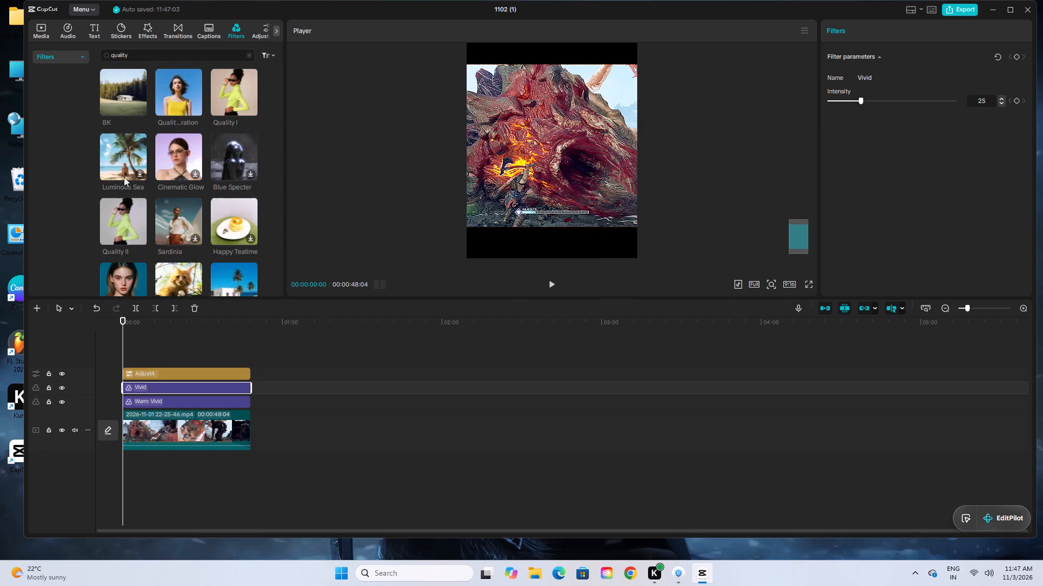
Add the Quality II filter at the clip's start and extend it nearly to the end of the clip.
click(140, 238)
drag(131, 367, 244, 379)
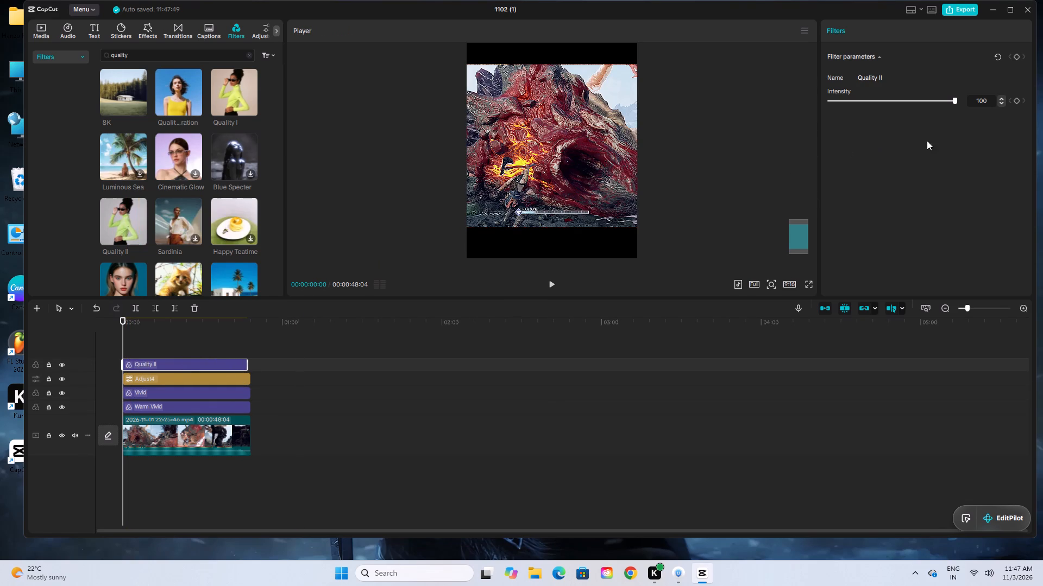
Set the Quality II filter's intensity to 36.
drag(952, 101, 847, 107)
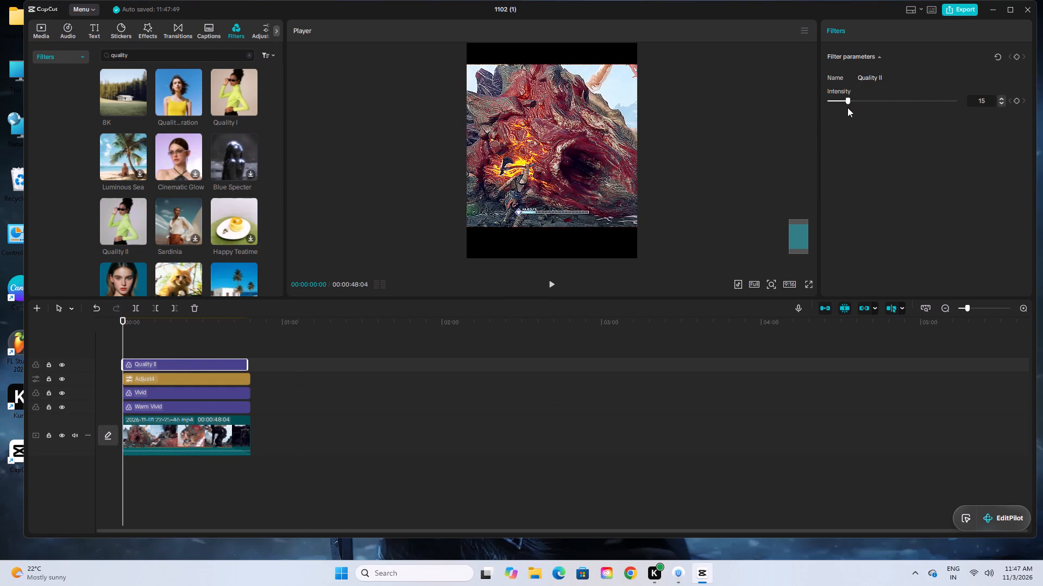
drag(847, 107, 875, 116)
Play the clip full screen from the start to about 00:00:42 to review the look with Quality II applied.
click(542, 288)
click(550, 286)
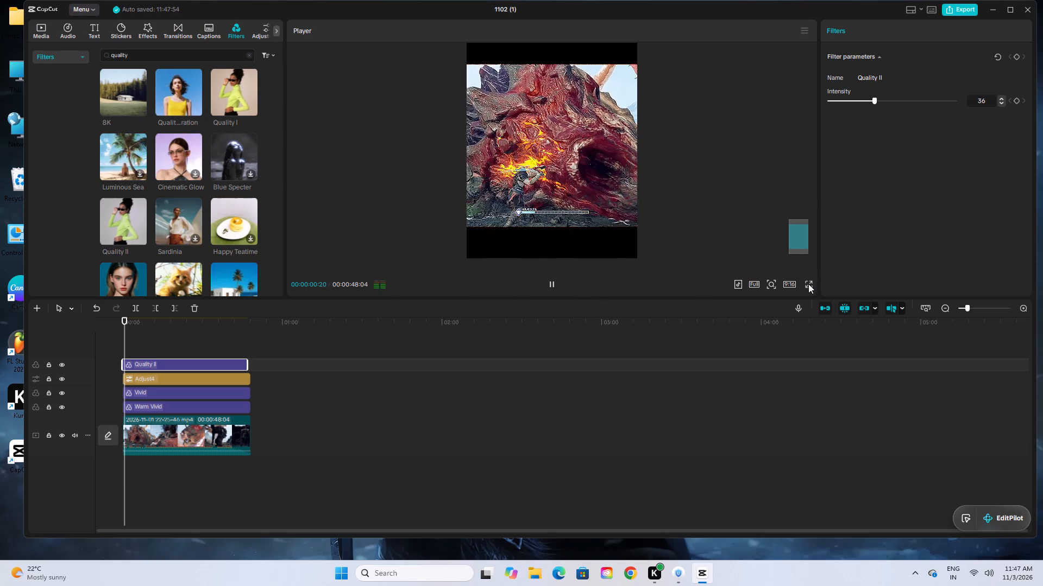
click(808, 284)
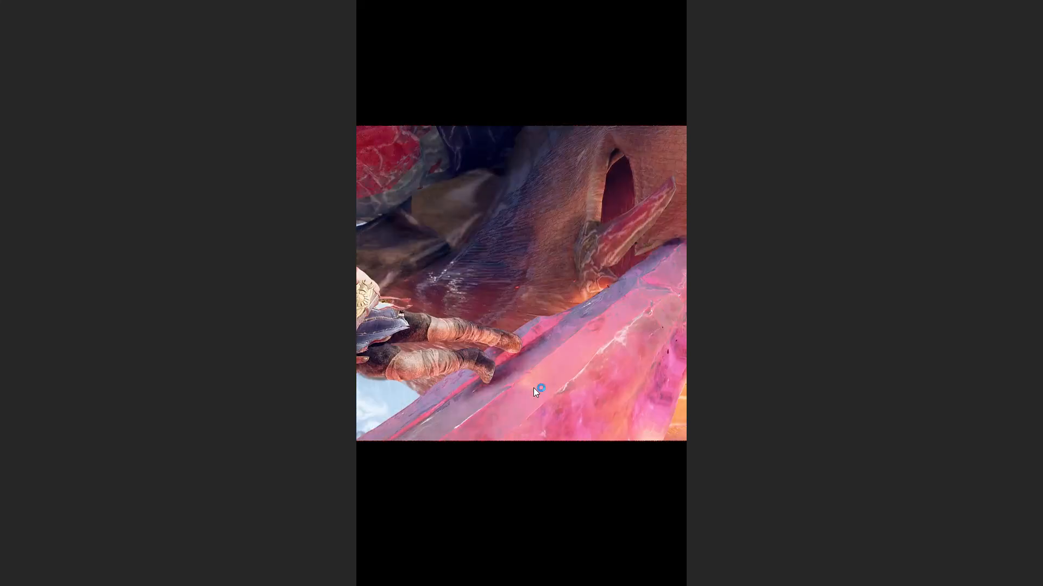
click(533, 387)
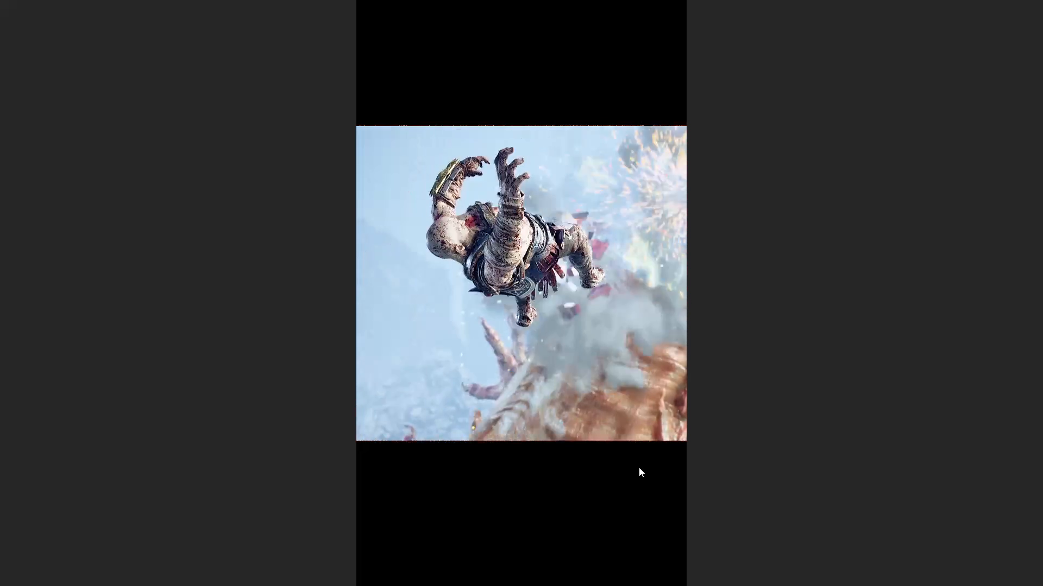
click(623, 488)
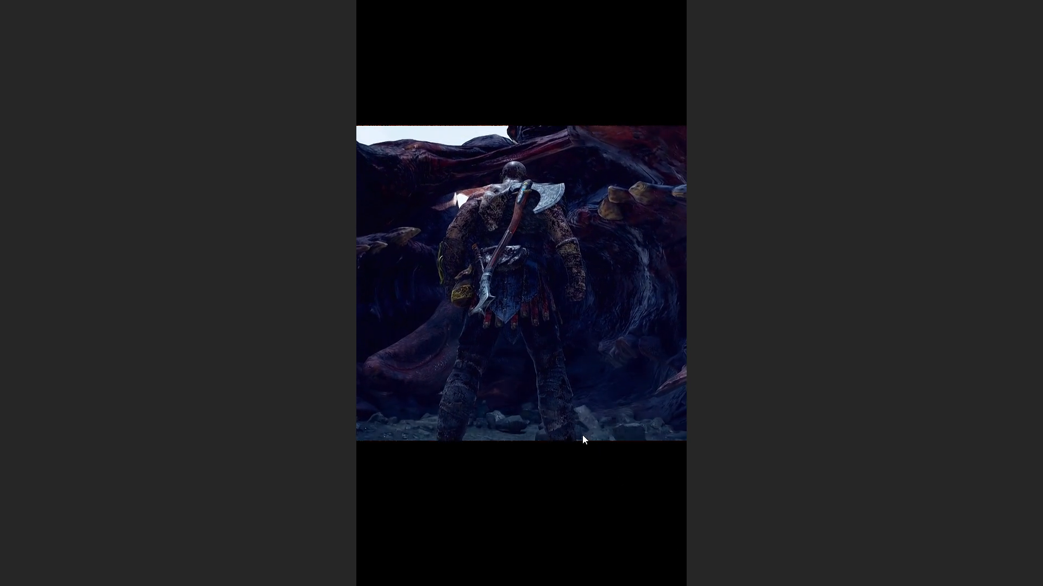
click(582, 435)
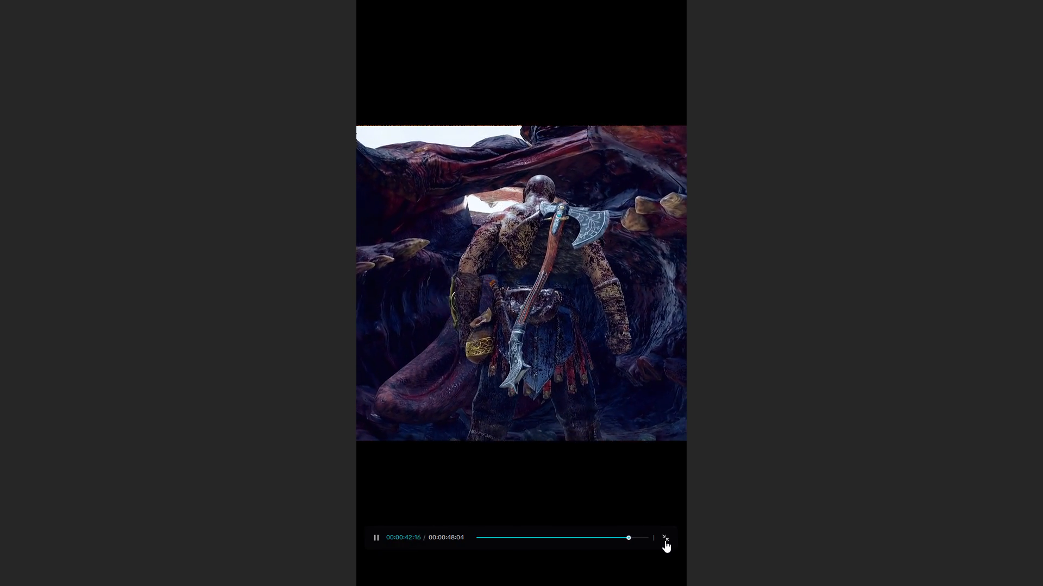
click(665, 540)
Extend the Quality II filter so that it reaches the very end of the clip.
drag(238, 323, 78, 340)
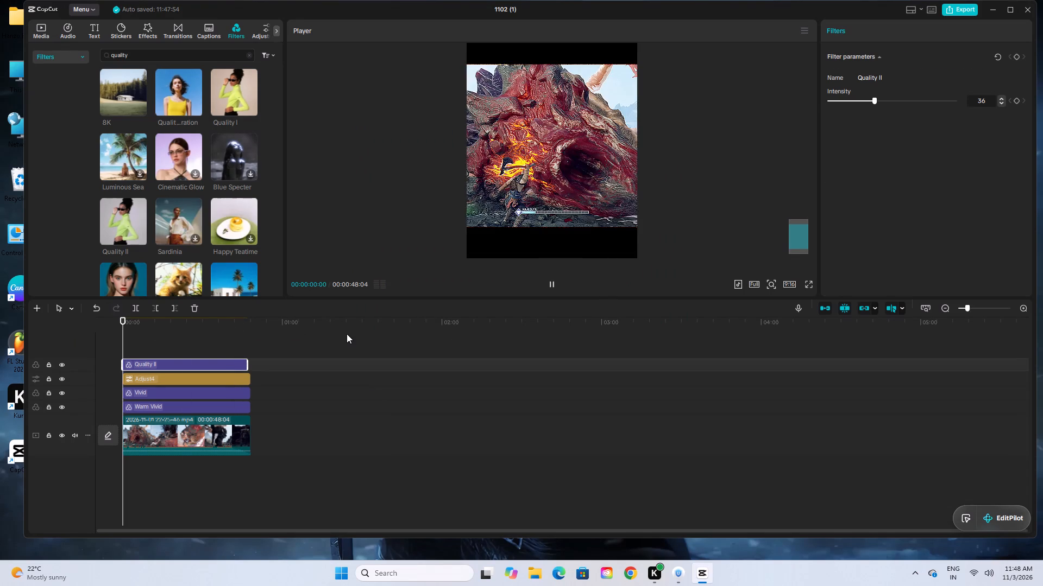
click(347, 334)
drag(249, 326, 138, 333)
click(211, 373)
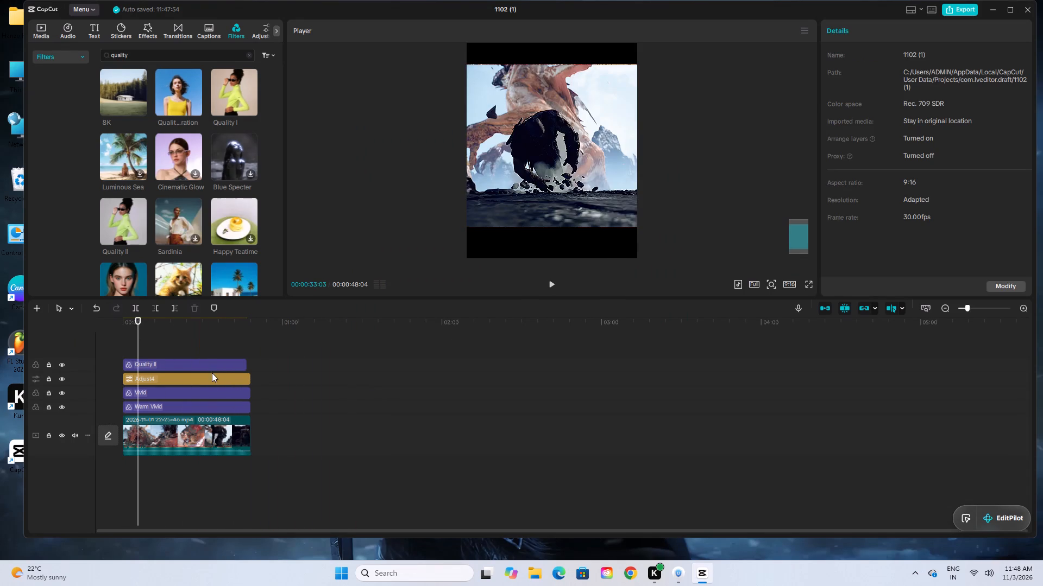
click(213, 367)
click(245, 367)
click(279, 343)
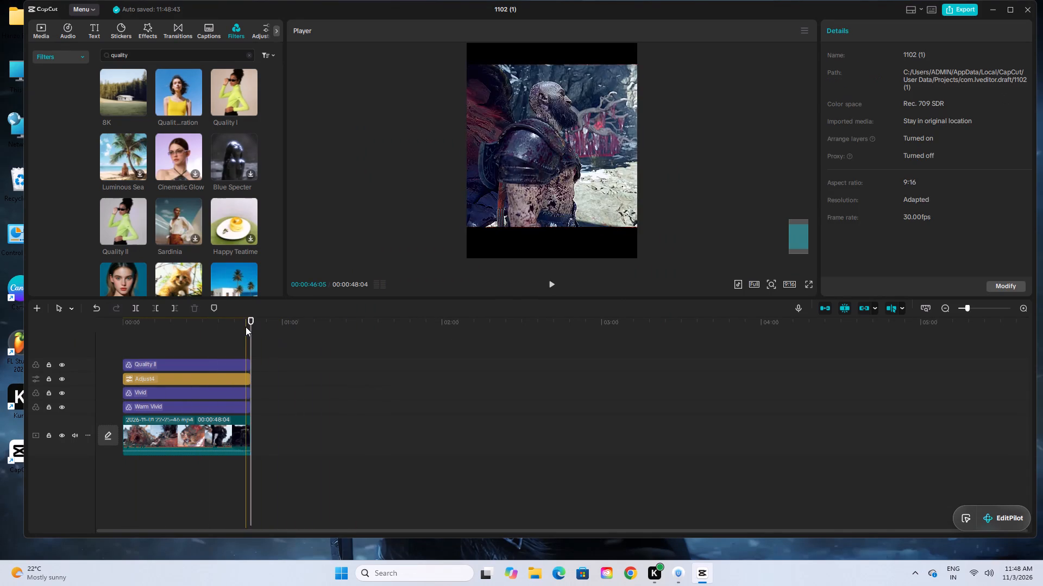
Shrink the preview slightly and overlay the YouTube Shorts interface while playing the clip from its start.
drag(246, 327, 60, 342)
click(774, 283)
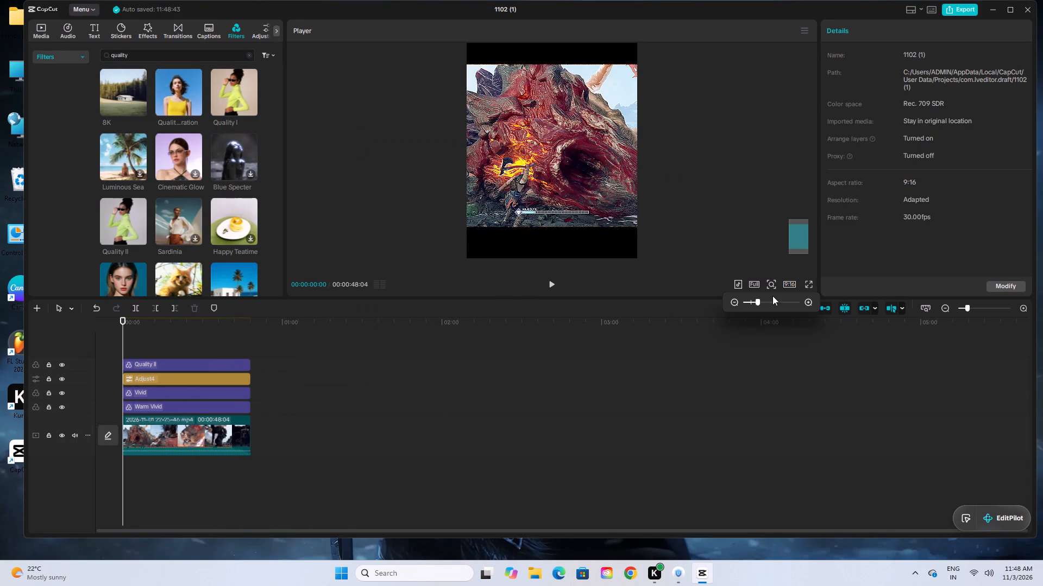
drag(759, 304, 753, 306)
click(549, 284)
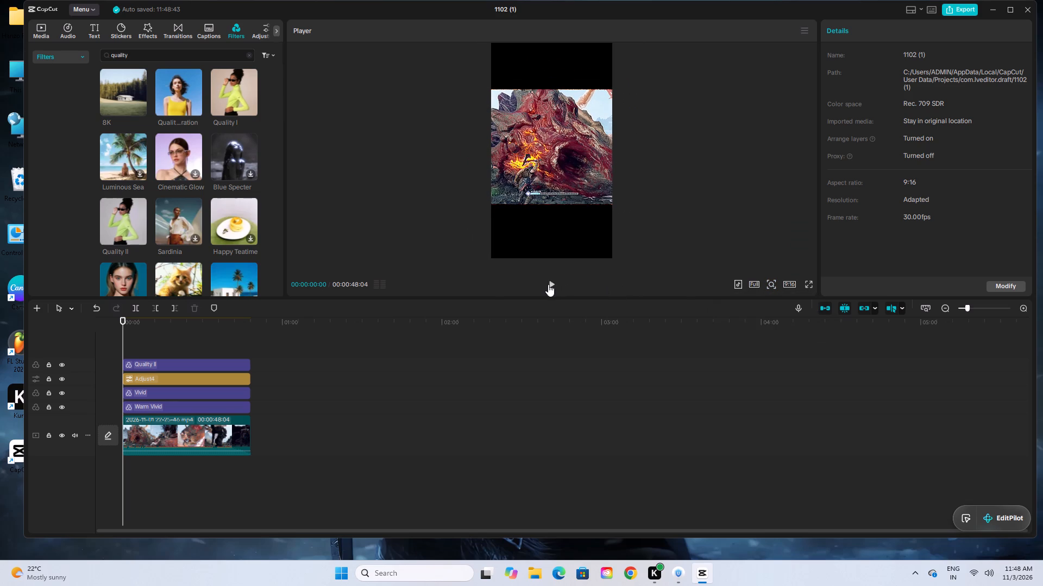
click(737, 286)
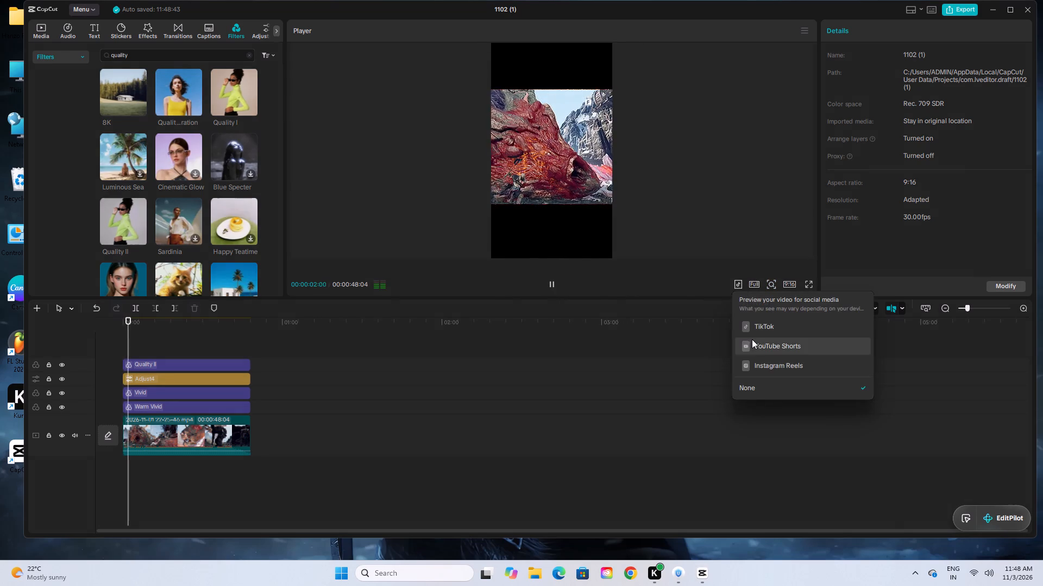
click(752, 339)
Review the graded clip in full screen up to about 00:00:19.
click(807, 283)
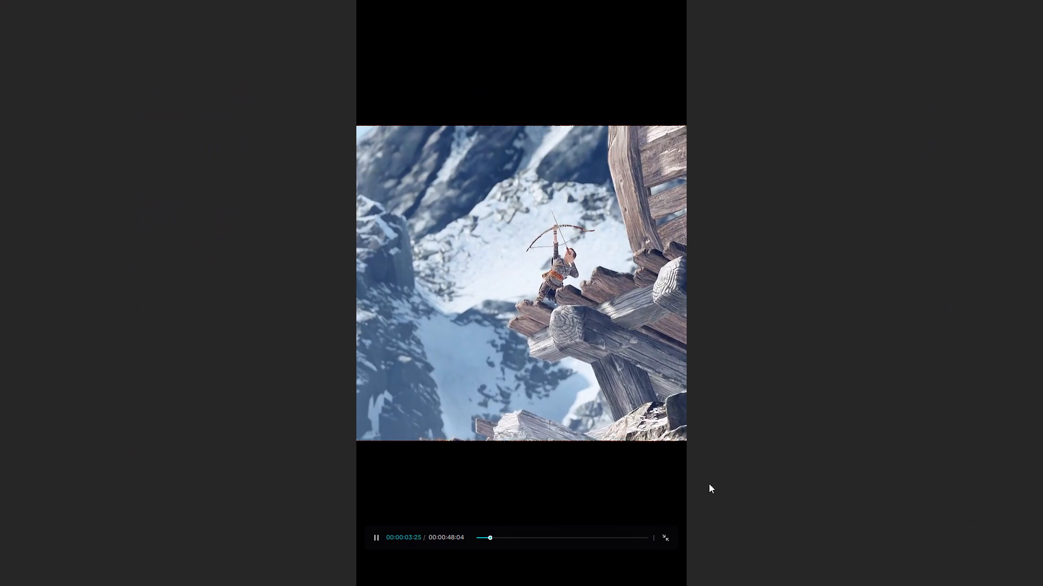
click(668, 535)
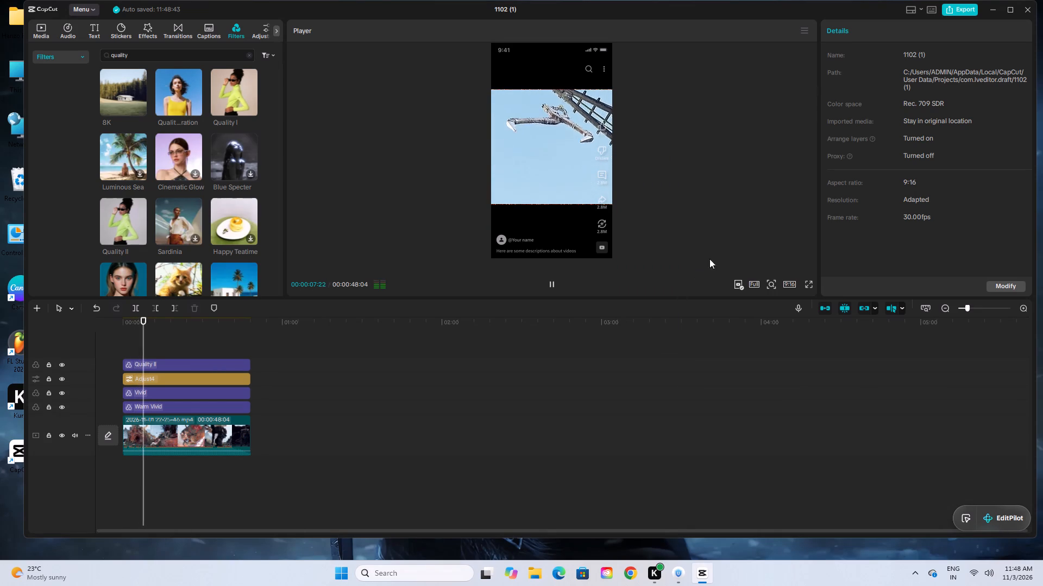
click(812, 284)
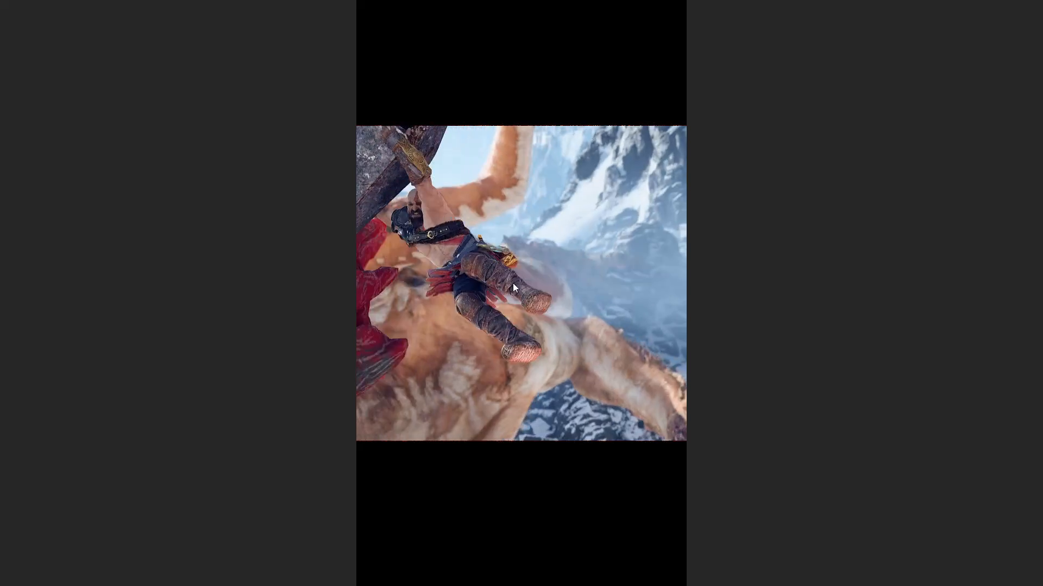
click(541, 327)
click(666, 541)
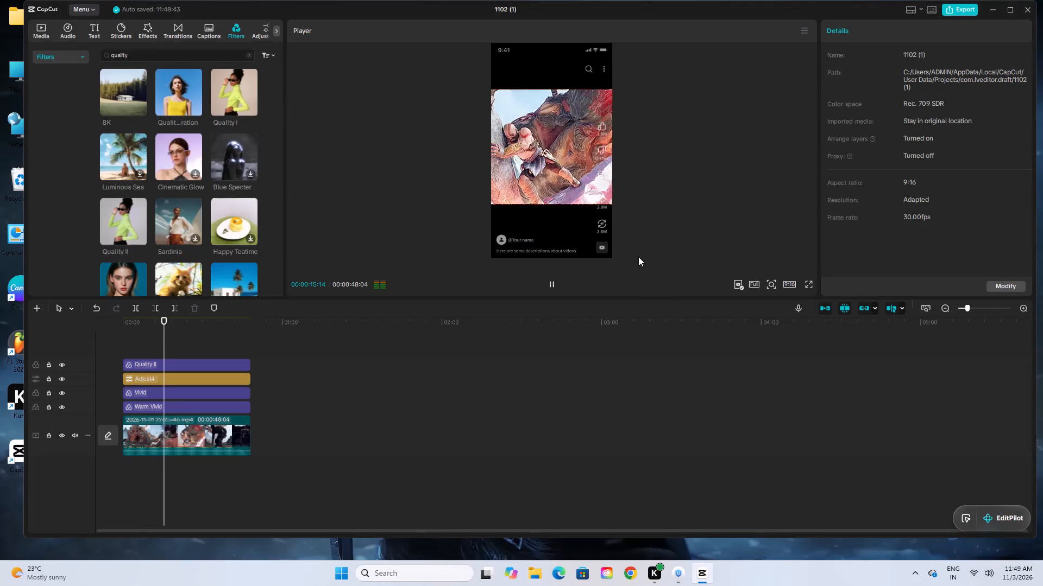
click(552, 283)
Return to the clip's start and lock the Warm Vivid, Vivid, adjustment and Quality II tracks.
drag(174, 328, 90, 340)
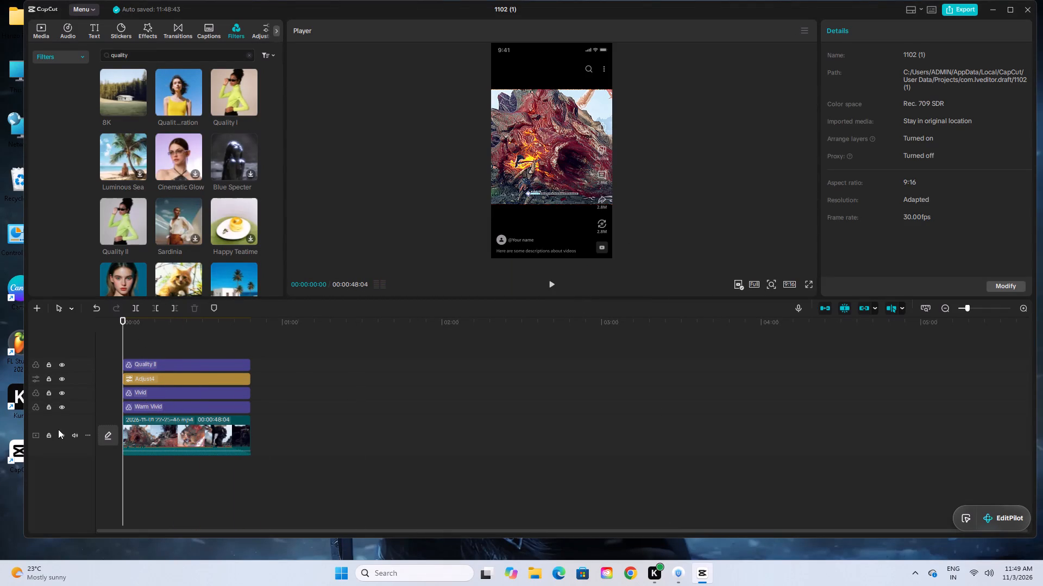
click(46, 412)
click(48, 409)
click(49, 391)
click(48, 375)
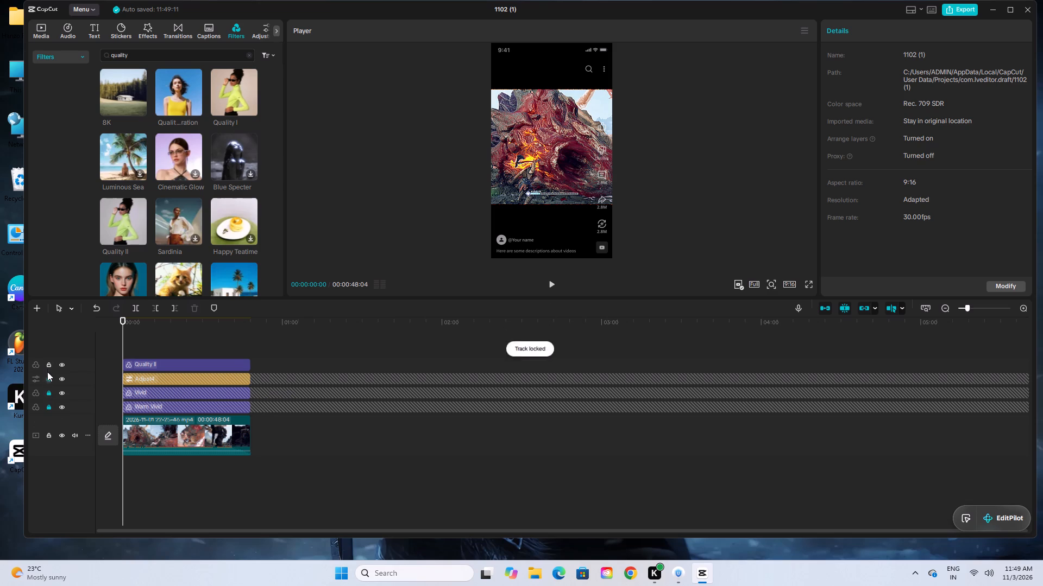
click(47, 365)
Delete the gameplay clip from the main track.
click(161, 429)
key(BackSpace)
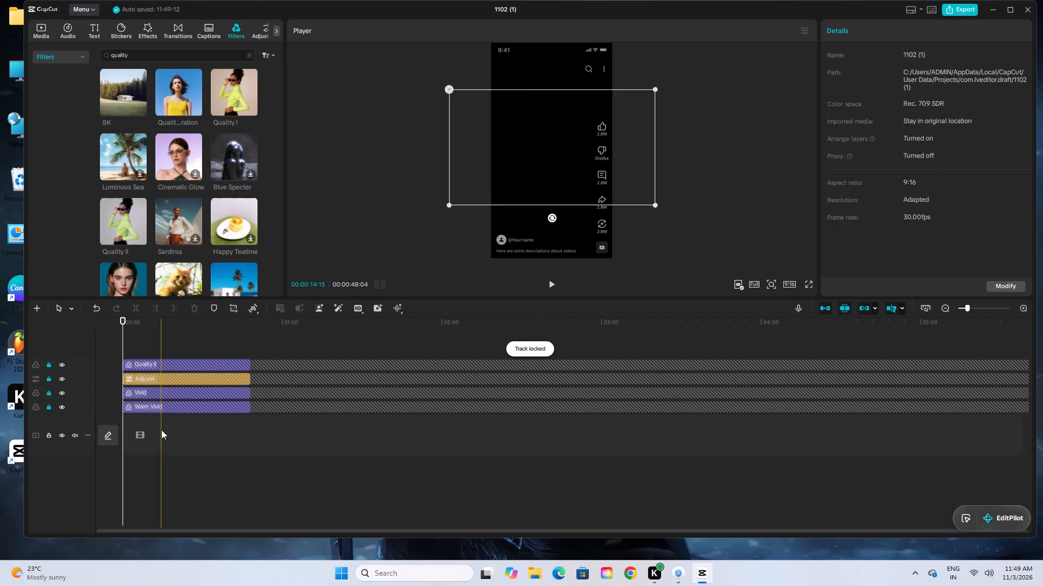
click(44, 27)
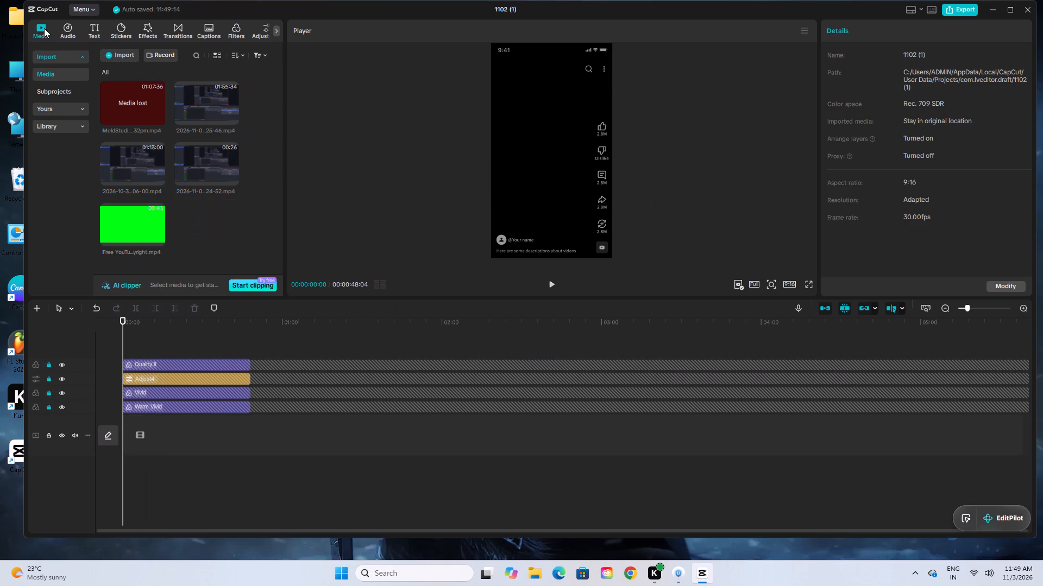
click(122, 56)
click(165, 75)
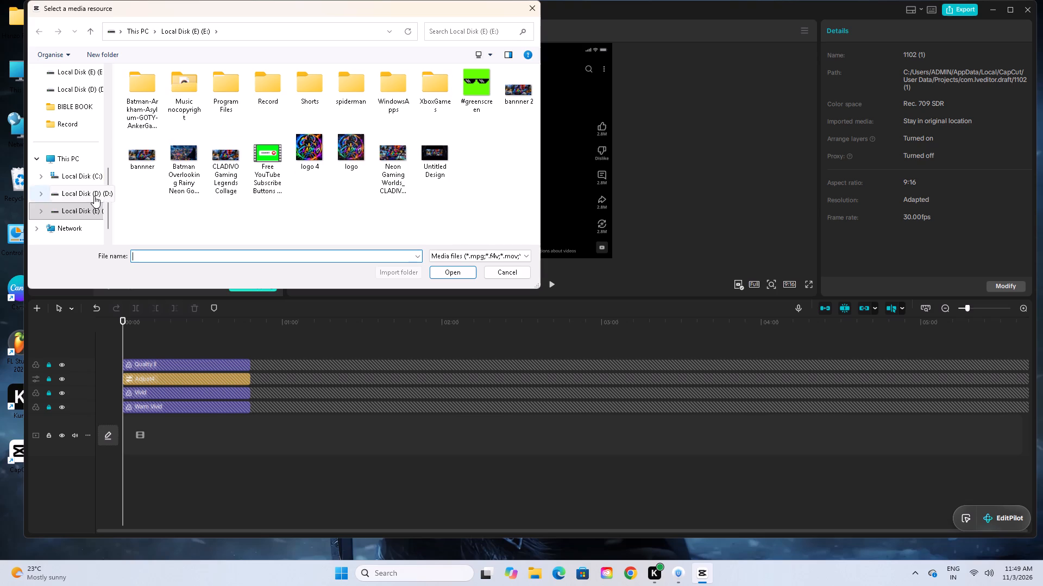
click(94, 196)
click(67, 213)
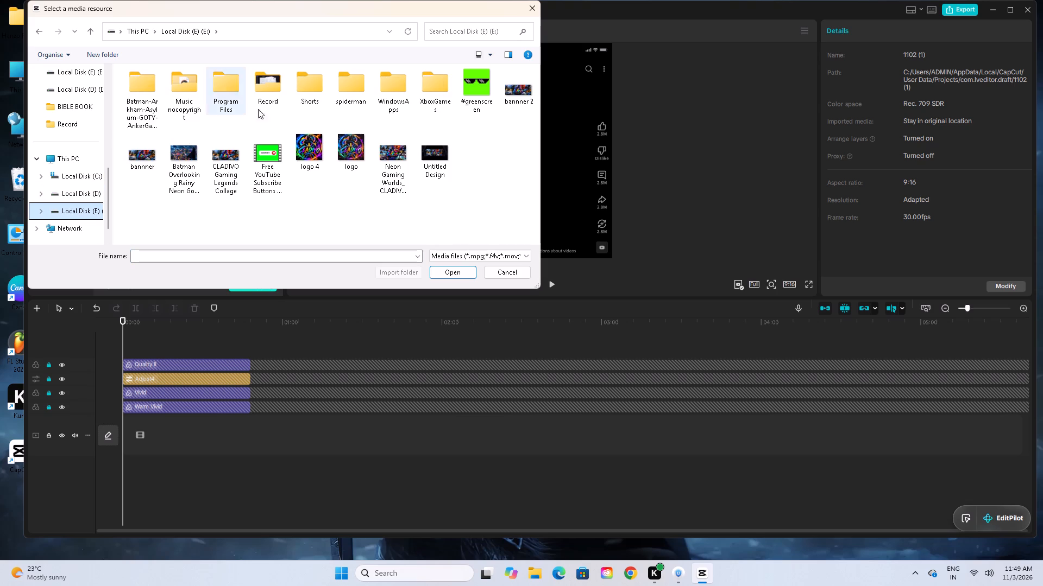
double_click(309, 89)
click(43, 30)
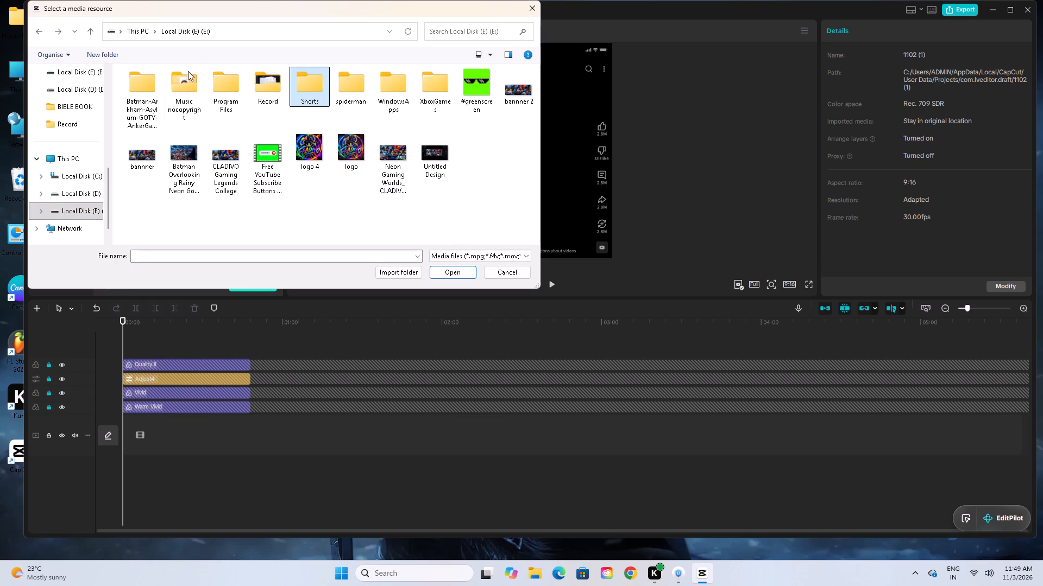
double_click(259, 99)
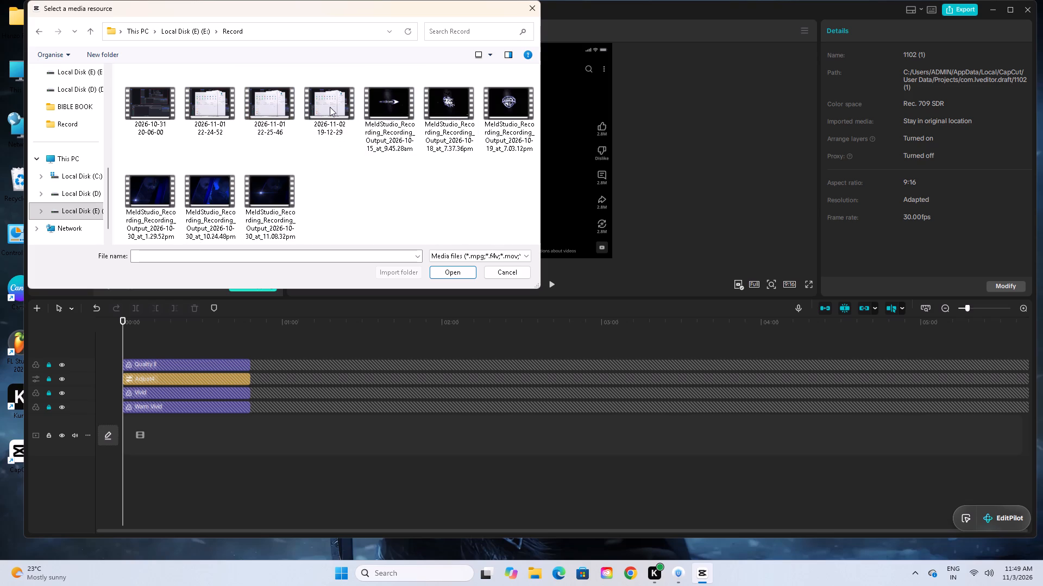
click(264, 101)
click(464, 271)
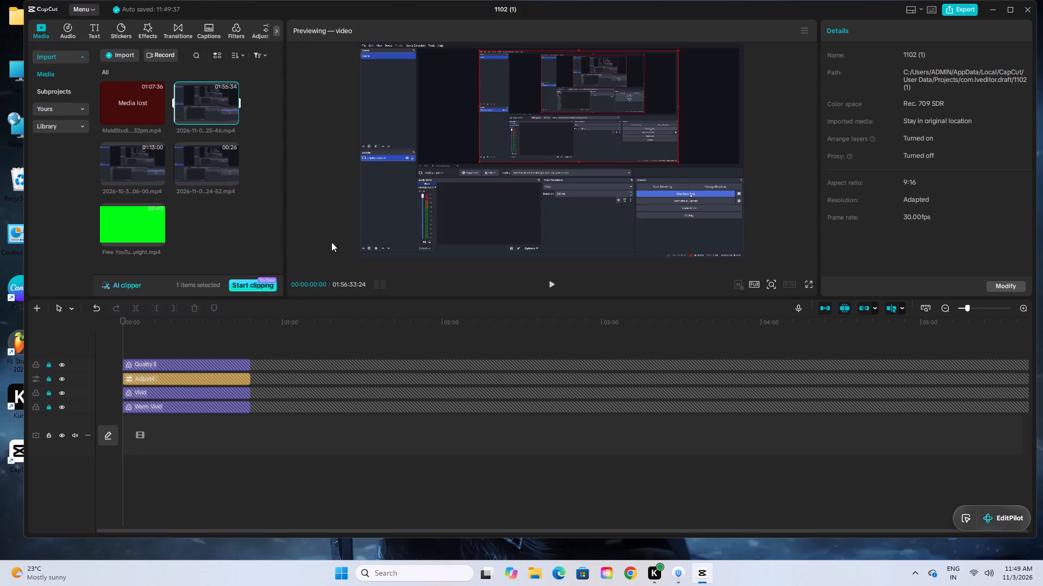
click(229, 117)
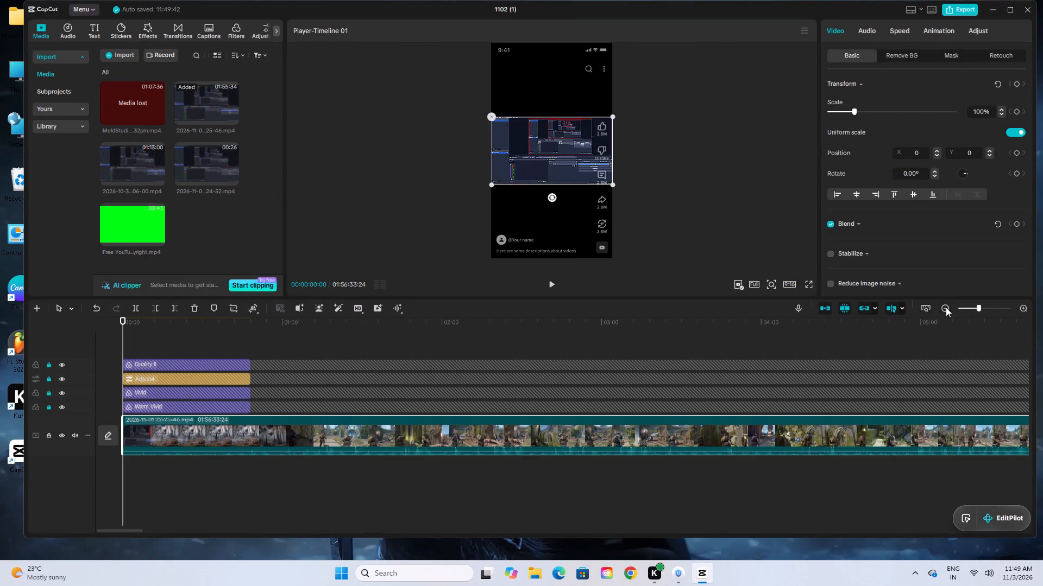
Trim off the beginning of the recording, keeping only about its last 00:13:31.
triple_click(946, 307)
double_click(946, 307)
click(946, 307)
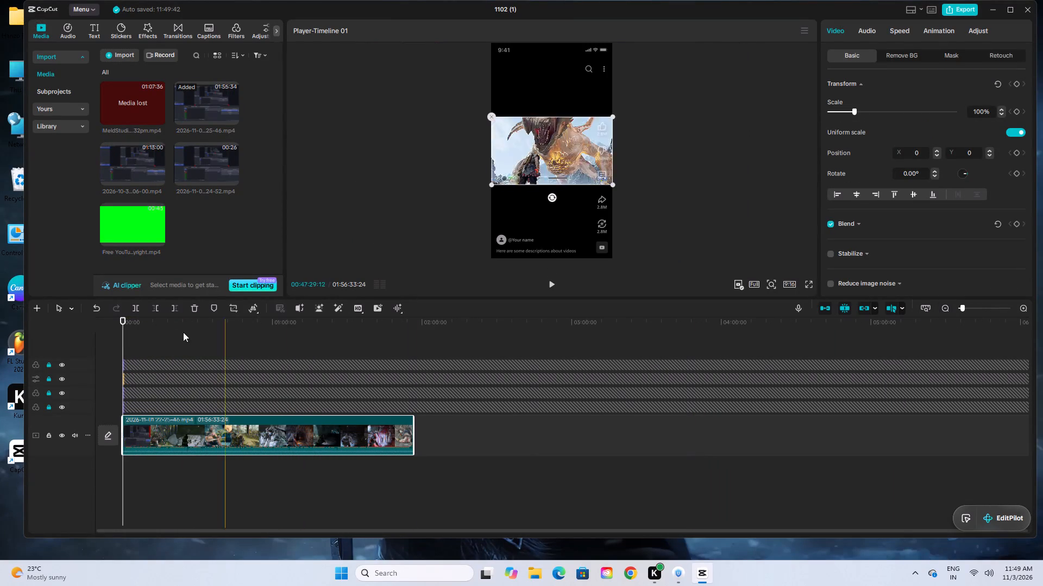
drag(121, 321, 370, 377)
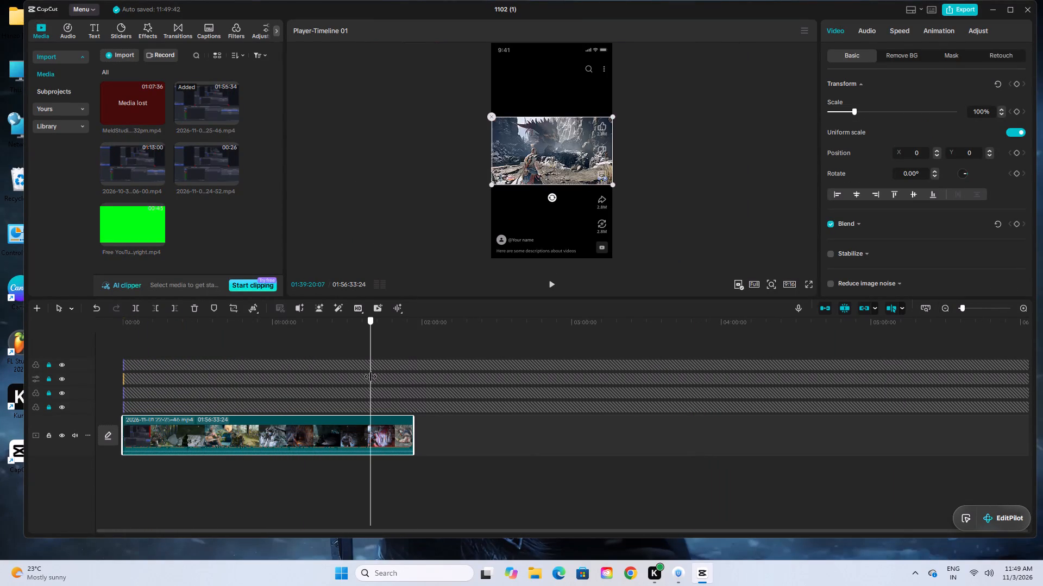
drag(370, 377, 366, 387)
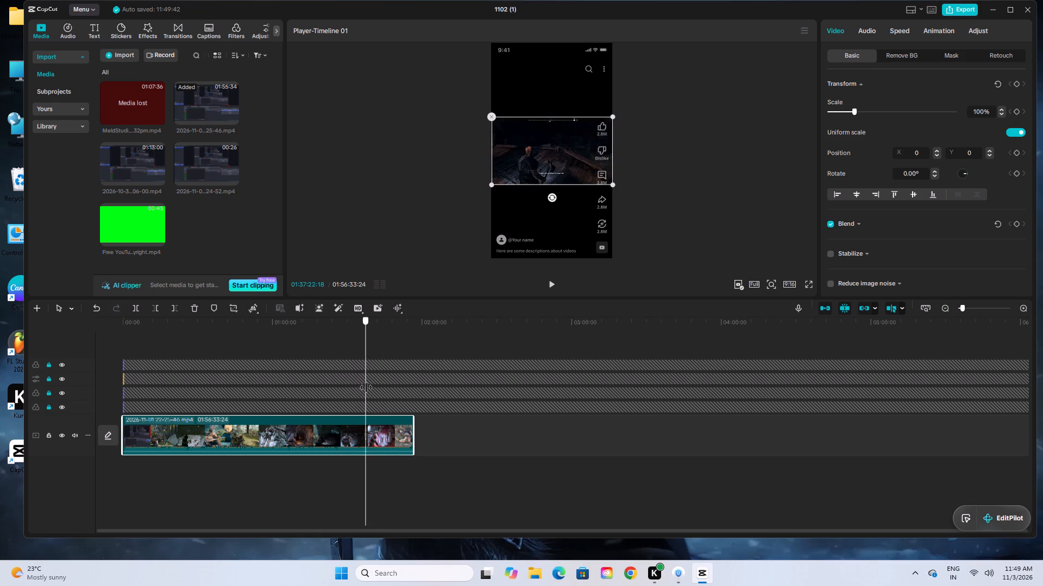
drag(366, 387, 380, 391)
click(153, 311)
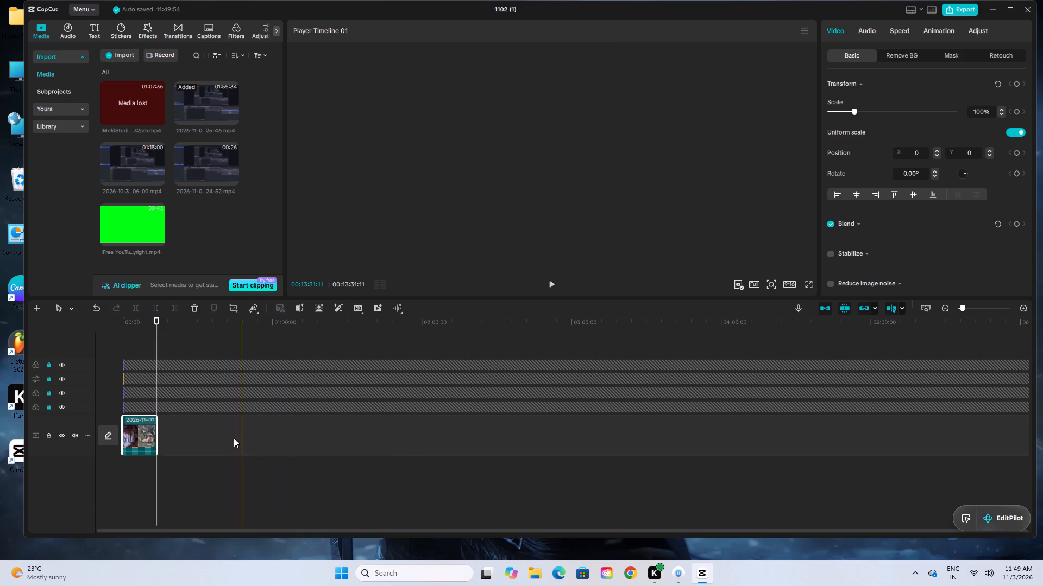
Scrub back from the end of the trimmed recording to about 00:11:46 to examine the scene there.
triple_click(1028, 307)
click(1028, 307)
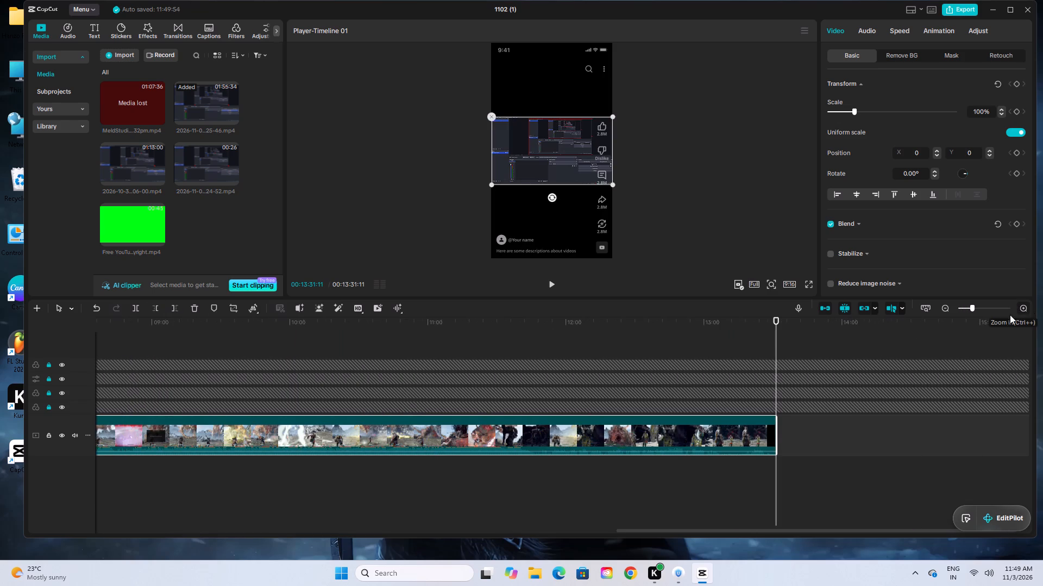
drag(777, 316, 539, 348)
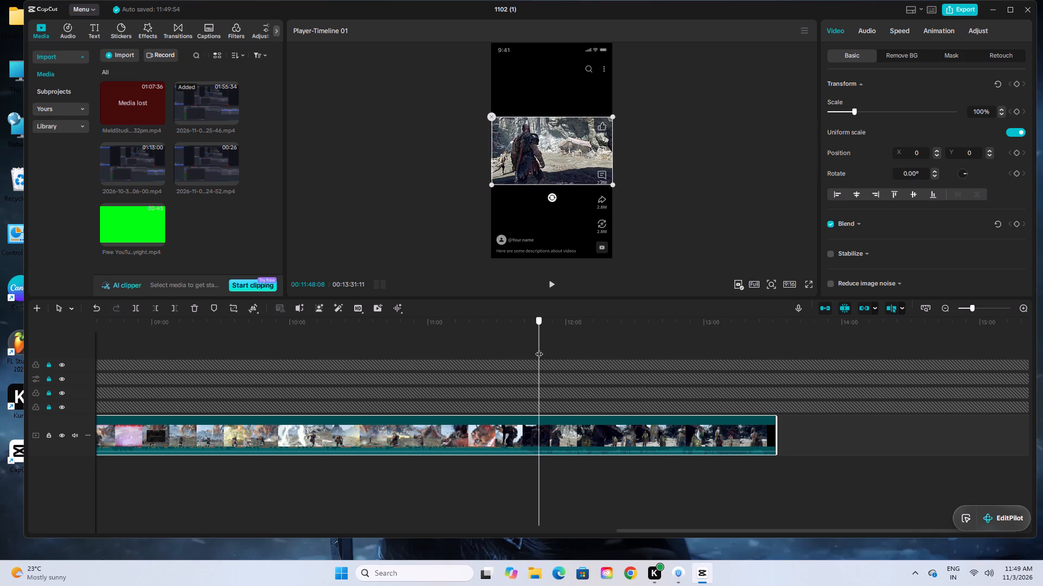
drag(539, 348, 534, 350)
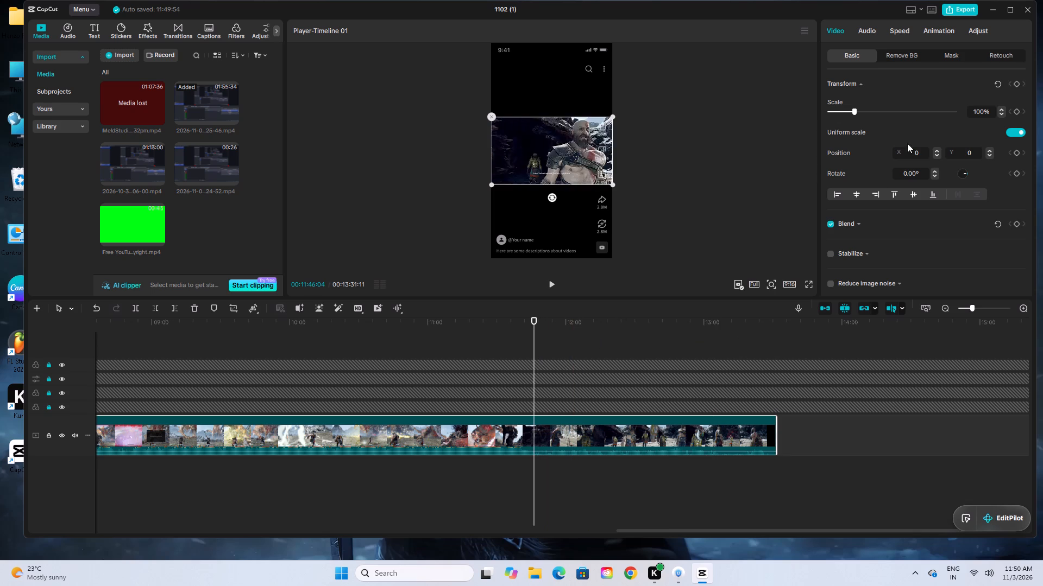
Change the project's aspect ratio to 16:9.
click(787, 285)
click(800, 329)
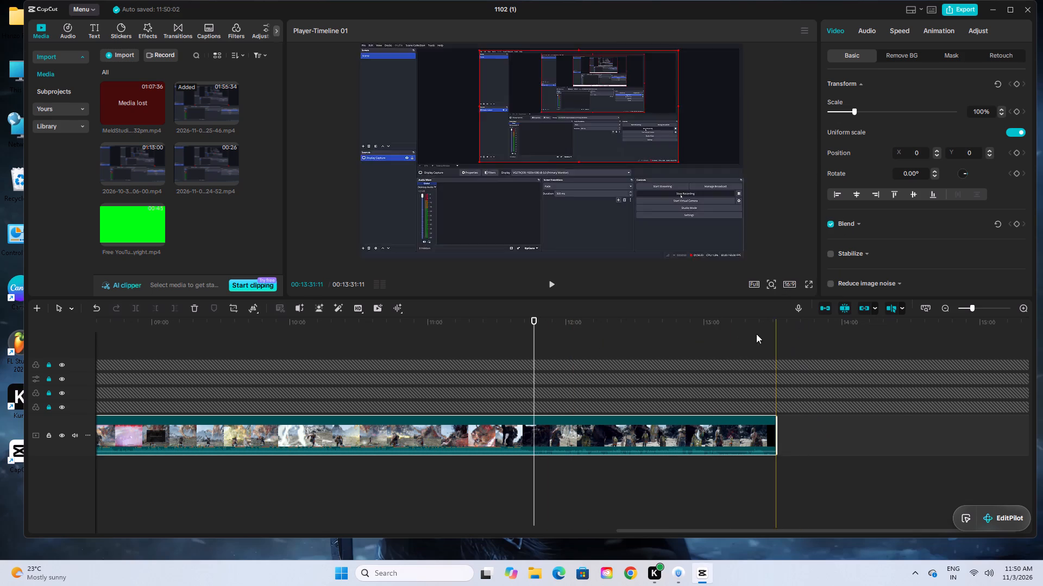
Find the end of the wanted scene in the recording and trim off everything after 00:11:46:13.
drag(535, 323, 533, 326)
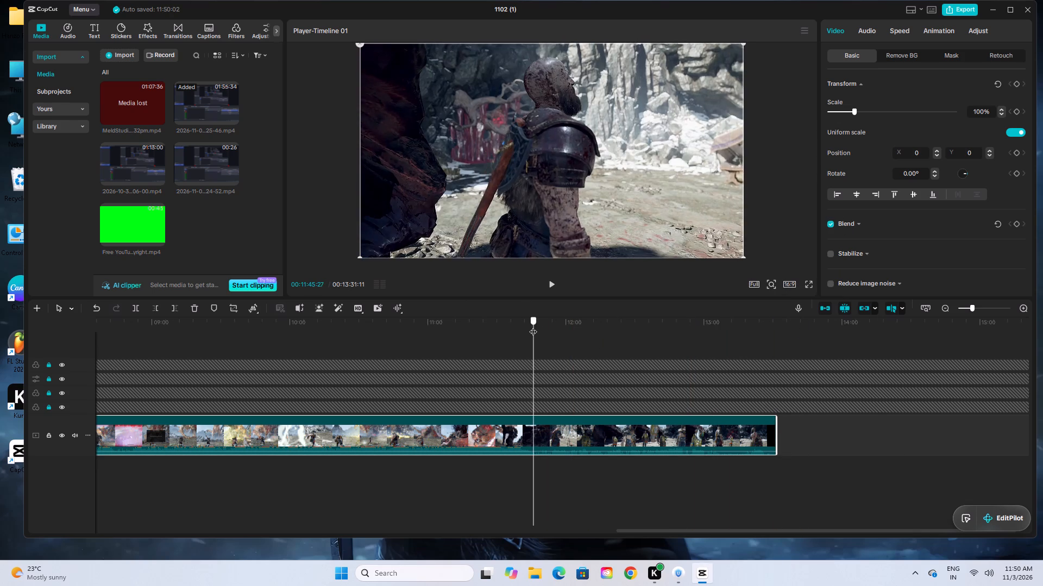
drag(533, 326, 532, 328)
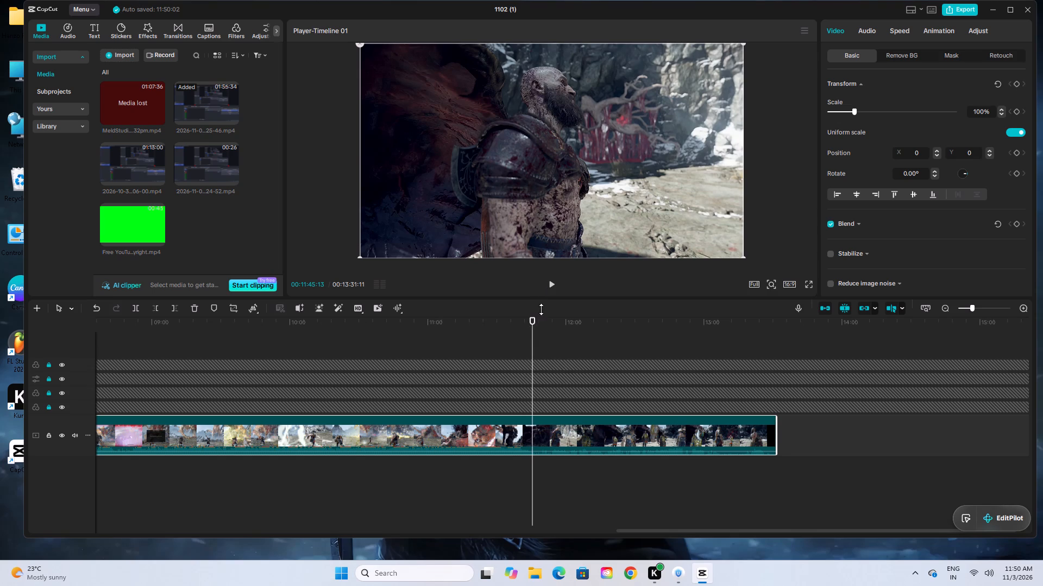
drag(531, 324, 525, 329)
click(554, 285)
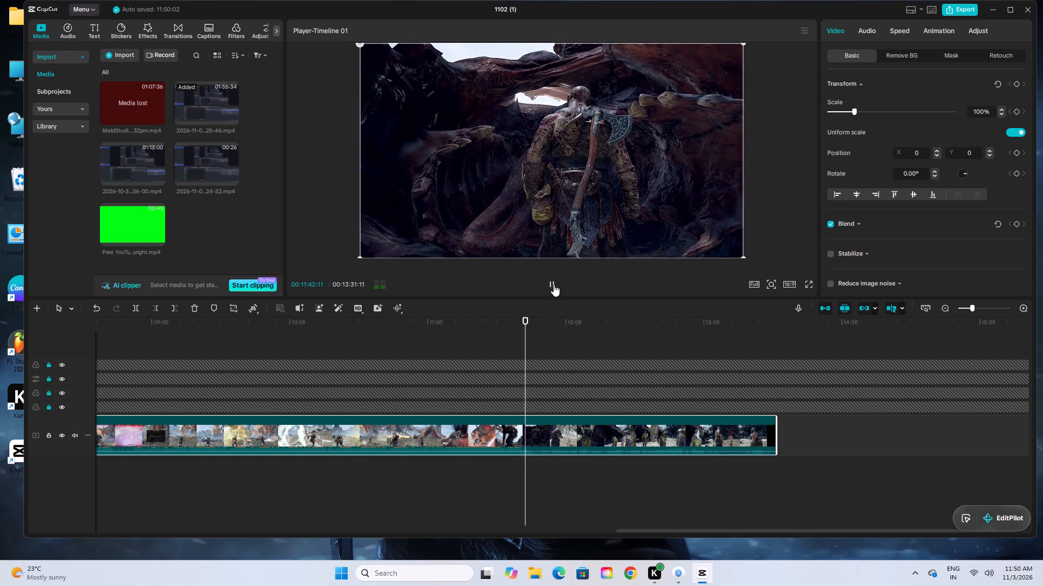
click(554, 284)
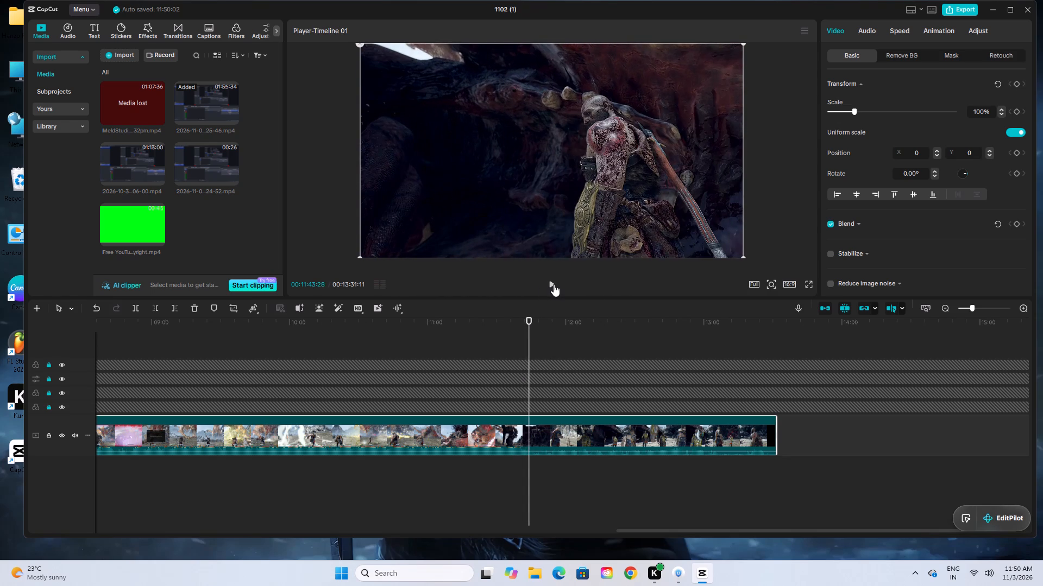
click(554, 284)
click(554, 284)
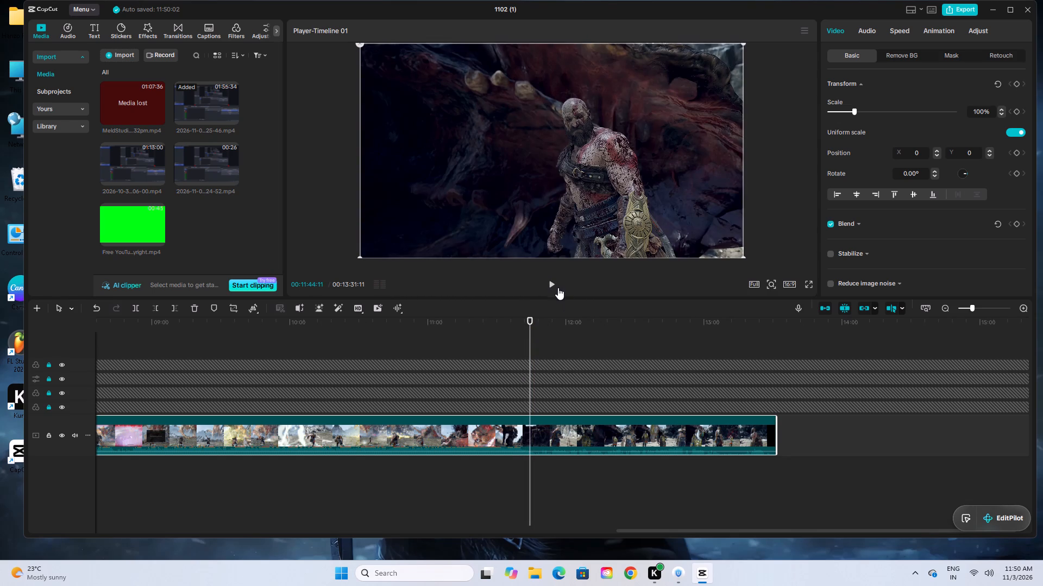
click(557, 286)
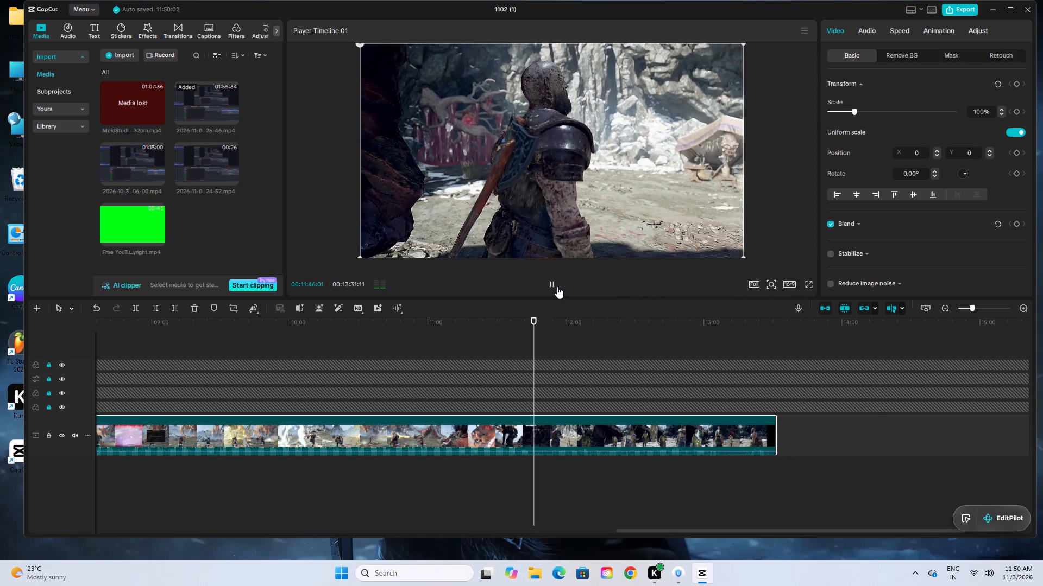
click(557, 286)
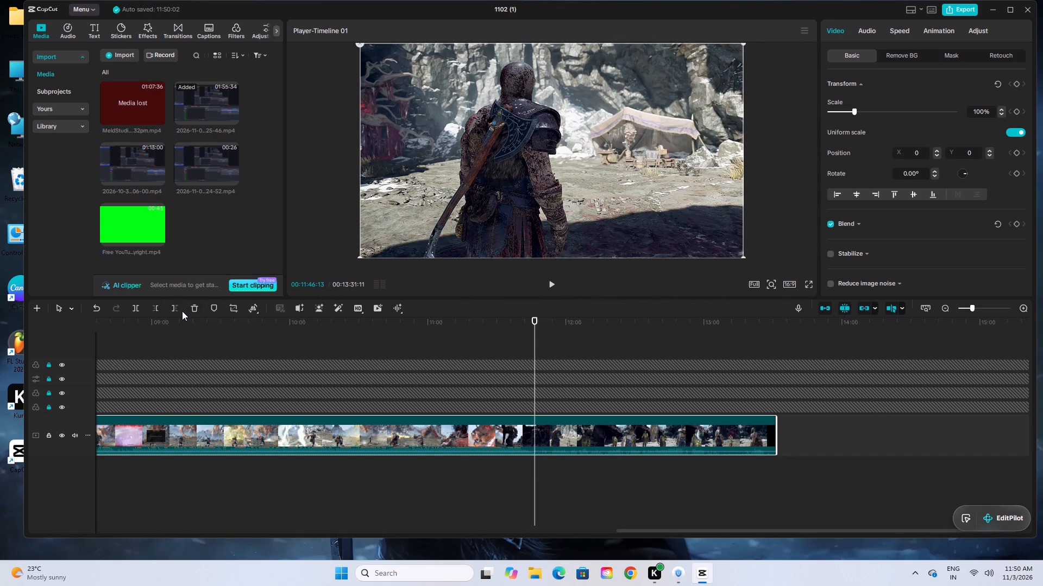
click(173, 311)
Find the start of the wanted boss-fight moment and trim off everything before 00:10:59:24 in the recording.
drag(747, 319, 683, 341)
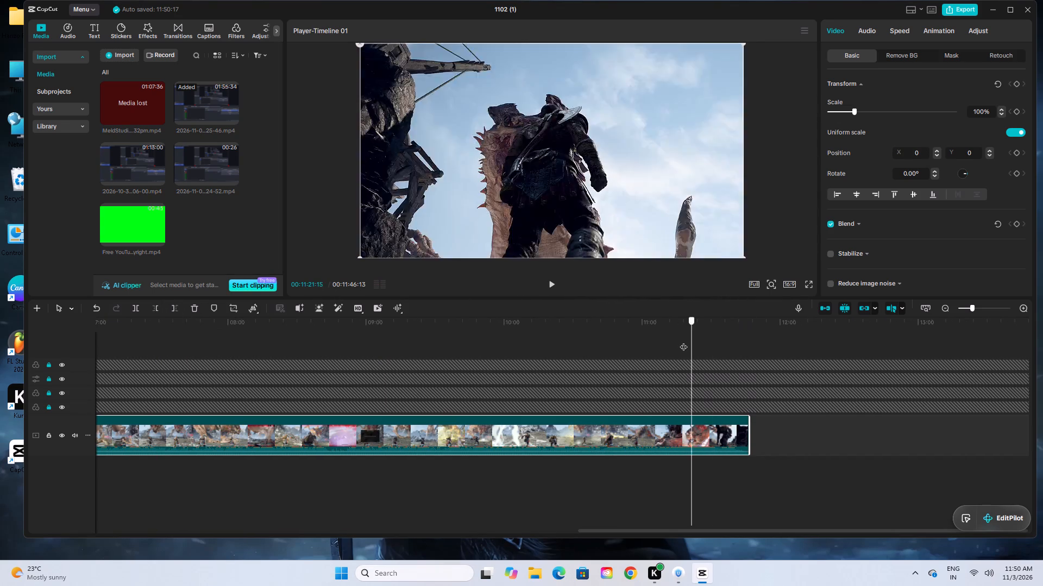
drag(683, 341, 645, 351)
click(555, 281)
click(555, 281)
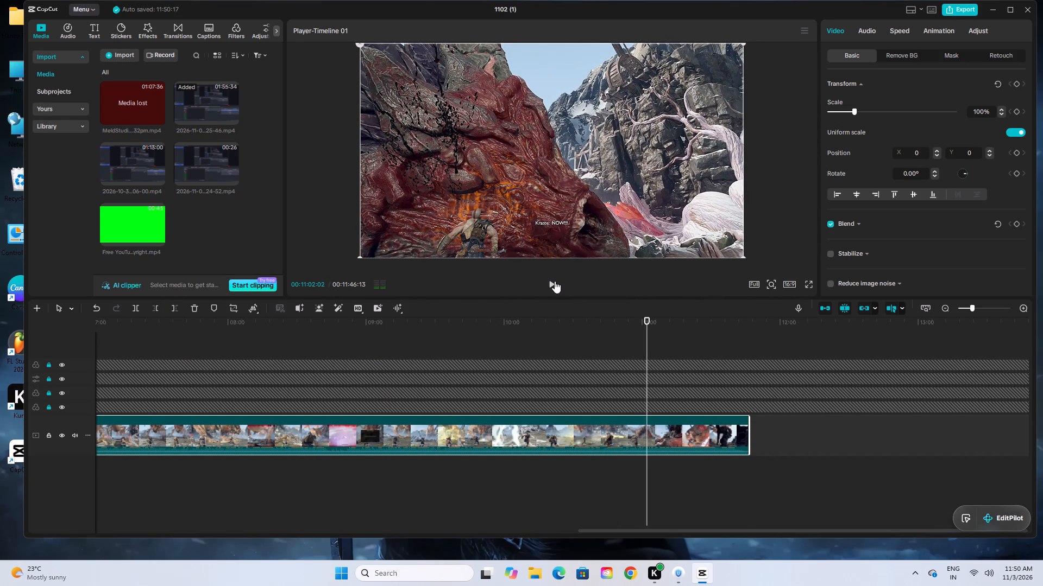
click(644, 322)
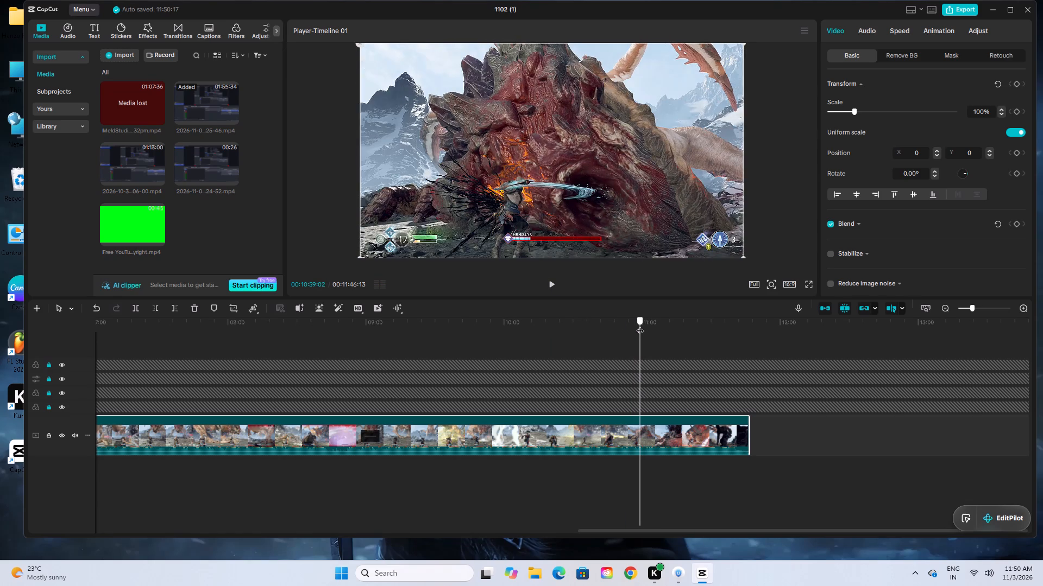
click(551, 286)
click(549, 288)
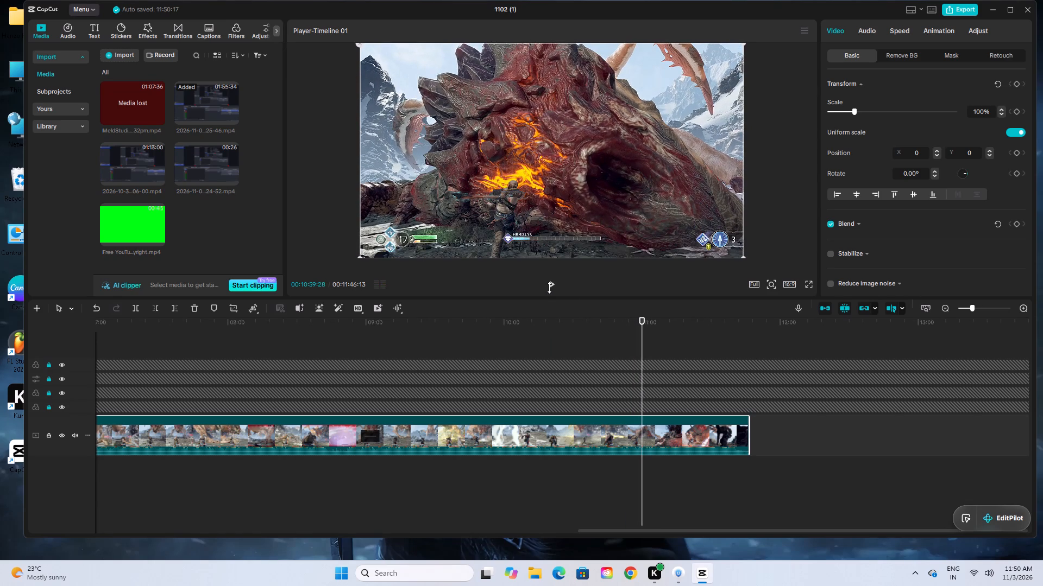
click(549, 288)
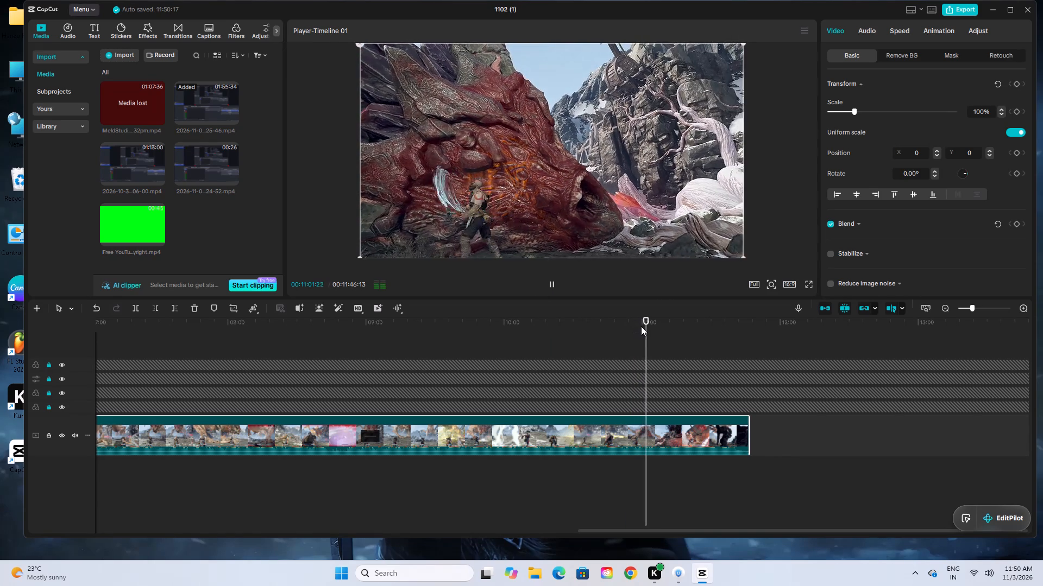
click(641, 326)
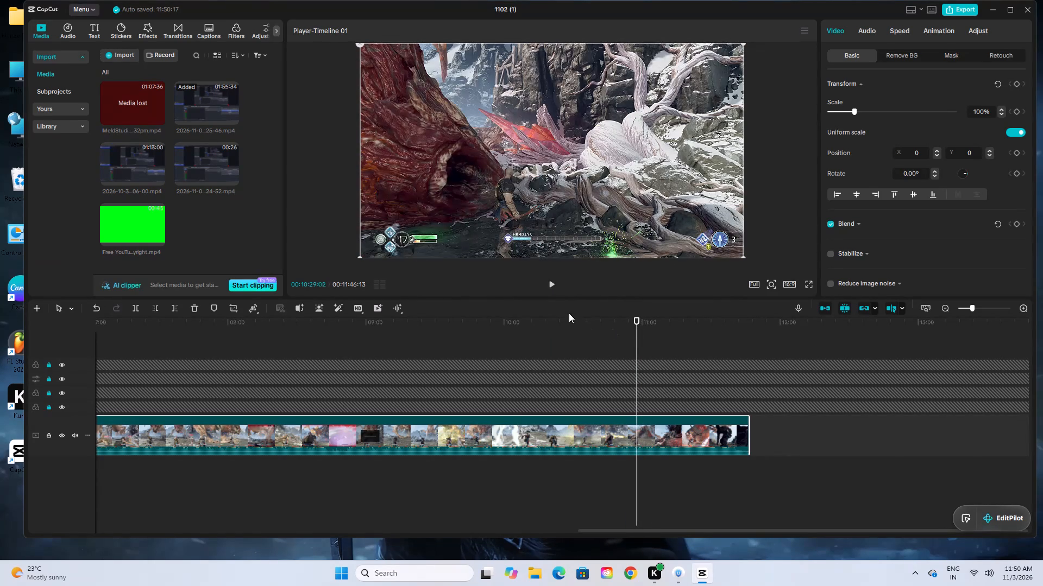
click(549, 284)
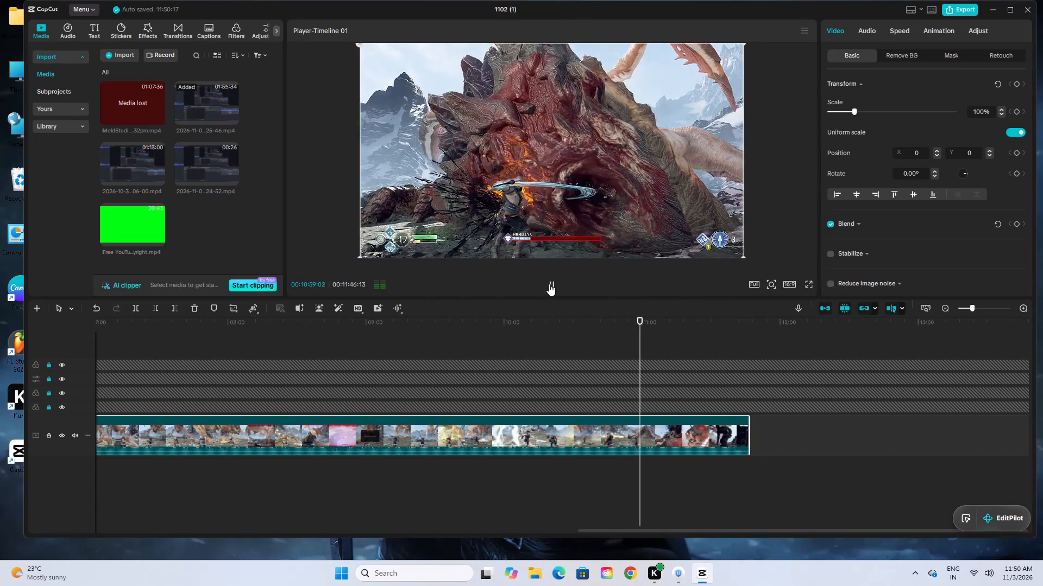
click(549, 284)
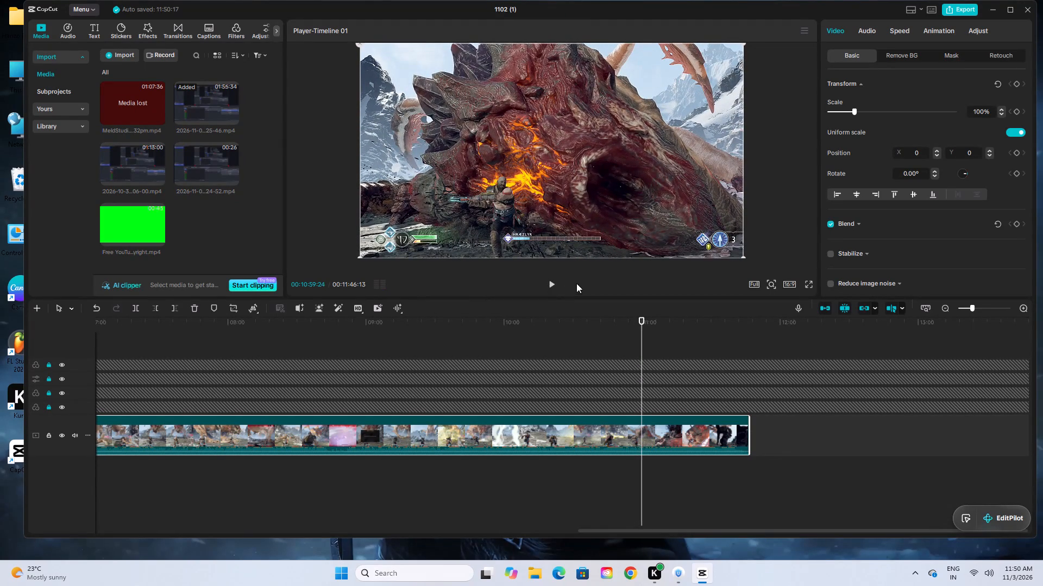
click(160, 310)
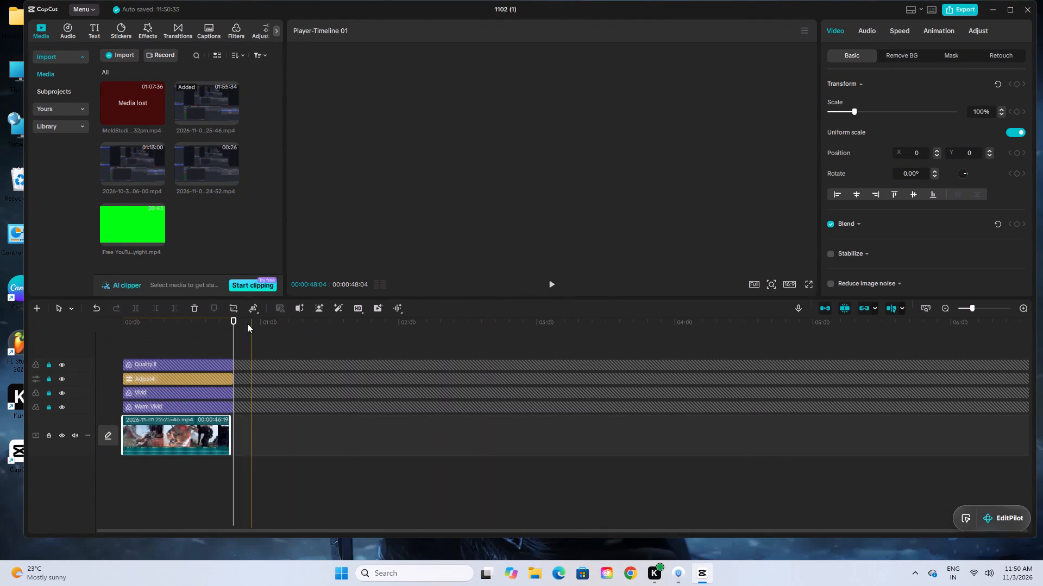
Preview the opening of the trimmed clip and unlock the Warm Vivid, Vivid, adjustment and Quality II tracks.
drag(231, 326, 83, 338)
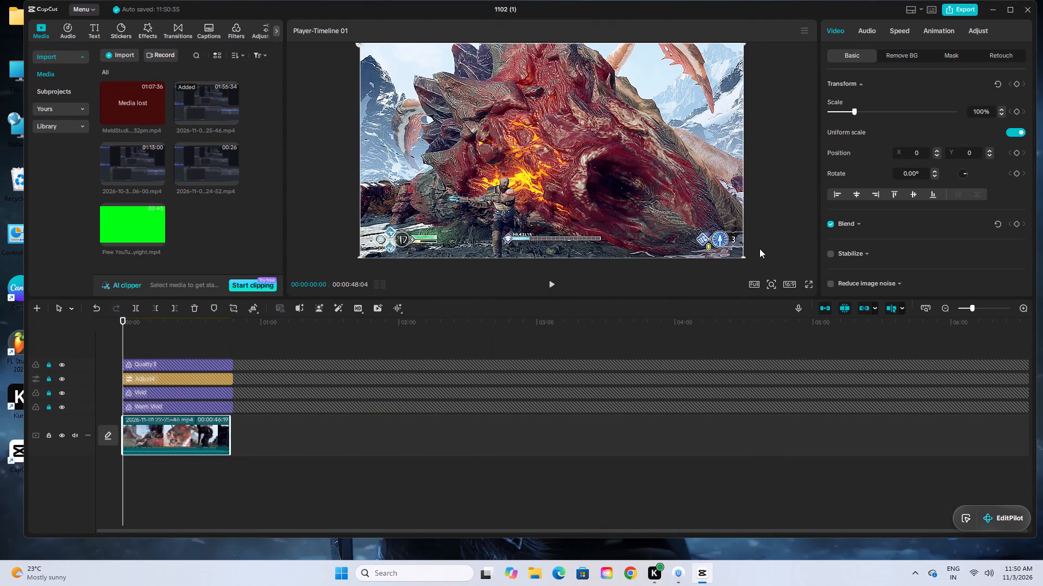
click(556, 281)
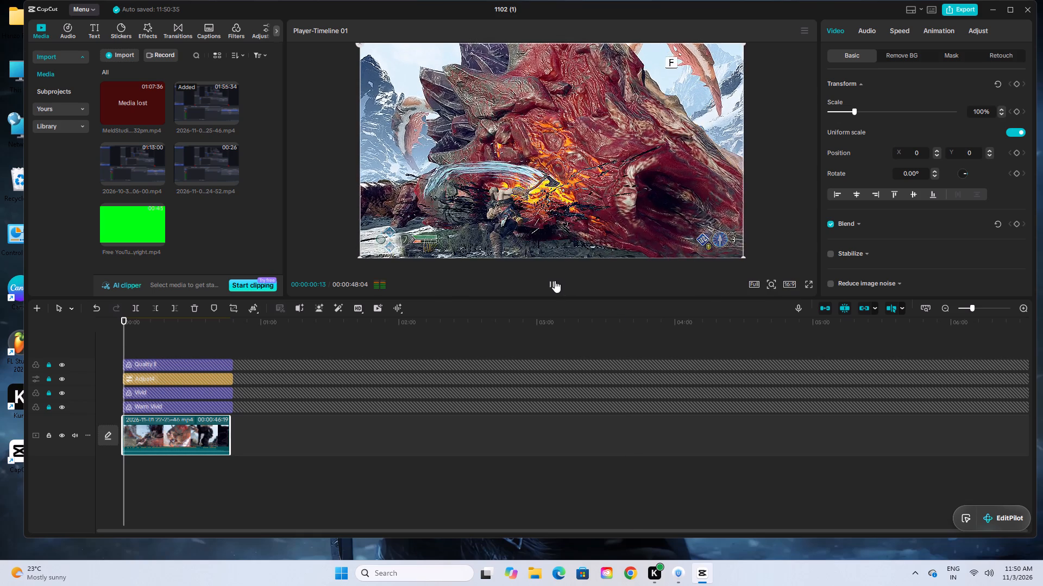
click(555, 281)
click(555, 281)
click(555, 286)
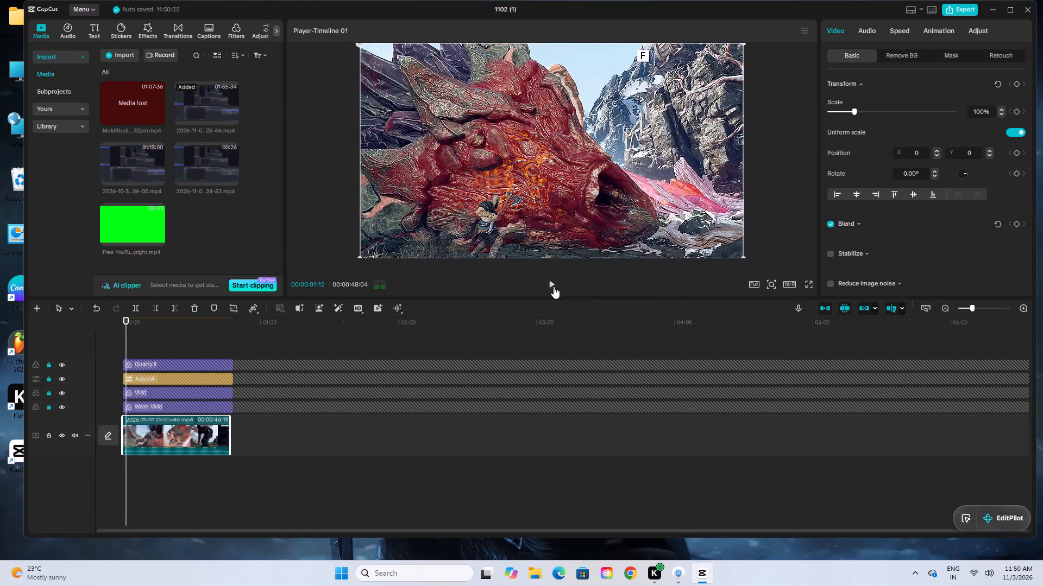
click(49, 409)
click(51, 397)
click(50, 383)
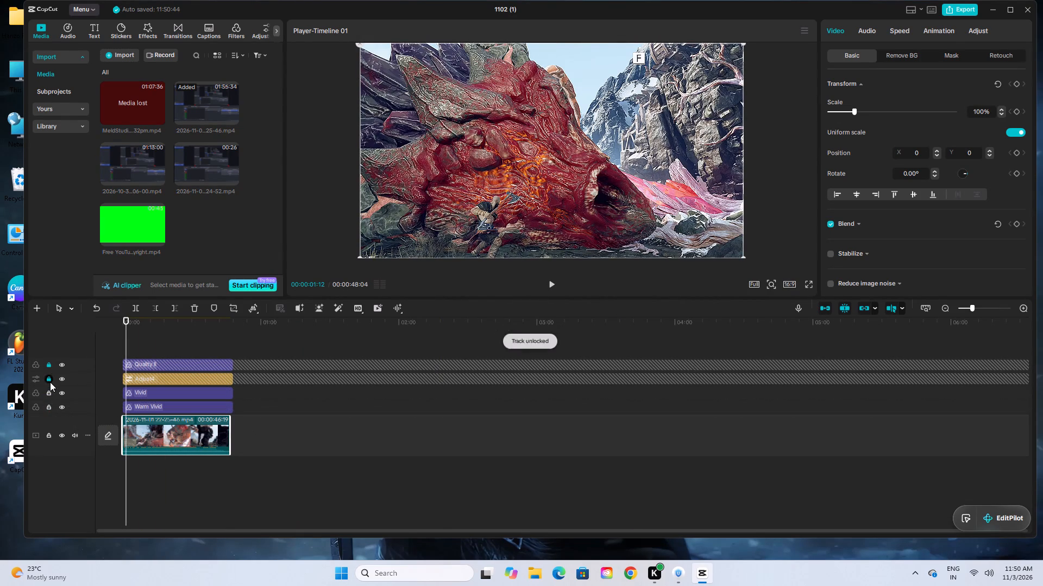
click(53, 362)
click(47, 365)
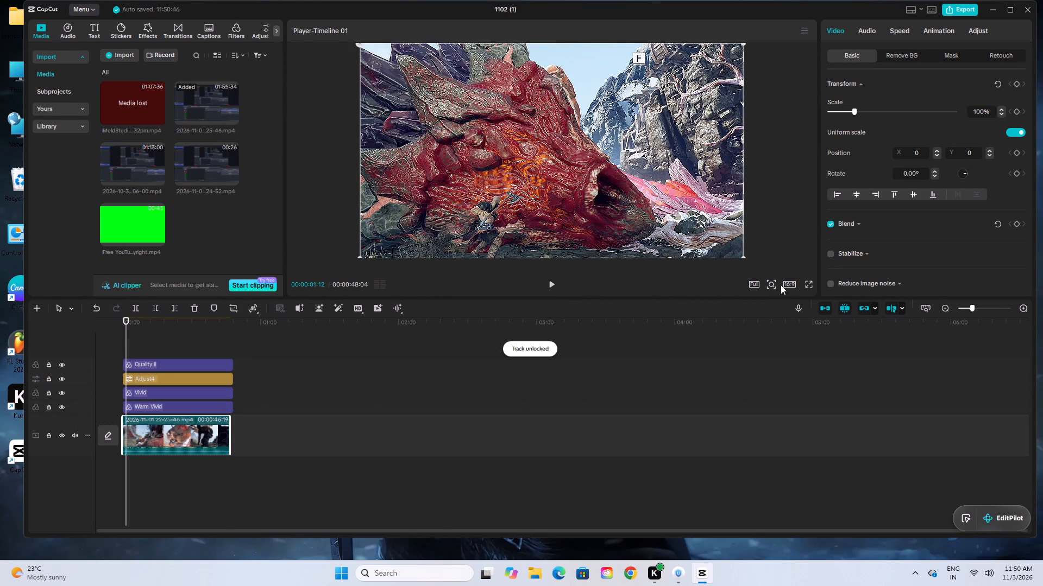
Change the project's aspect ratio to 9:16.
click(784, 284)
click(819, 396)
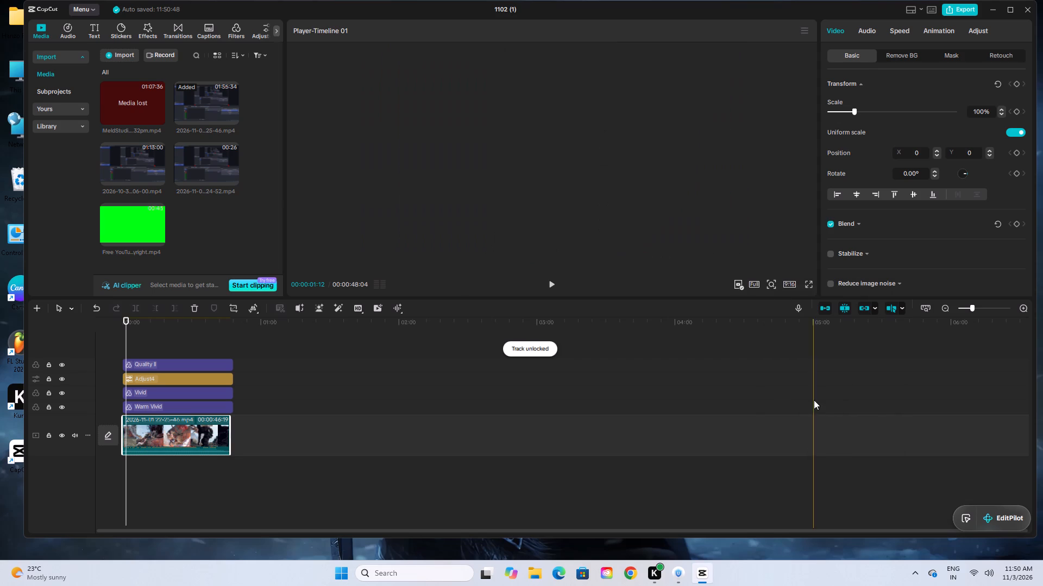
Enlarge the gameplay clip in the vertical frame by setting its scale to 170%.
drag(854, 109, 863, 111)
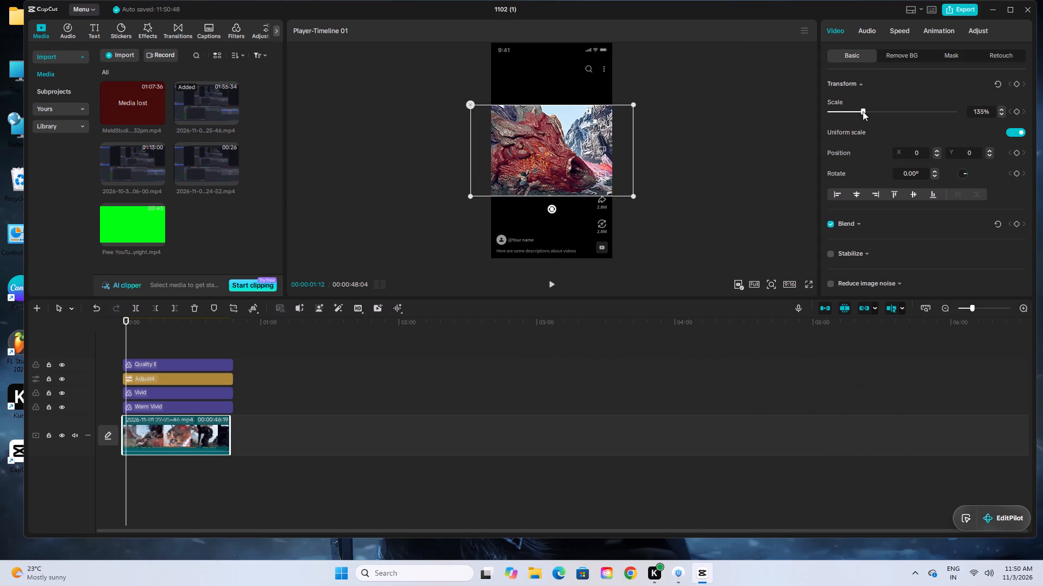
drag(863, 111, 874, 120)
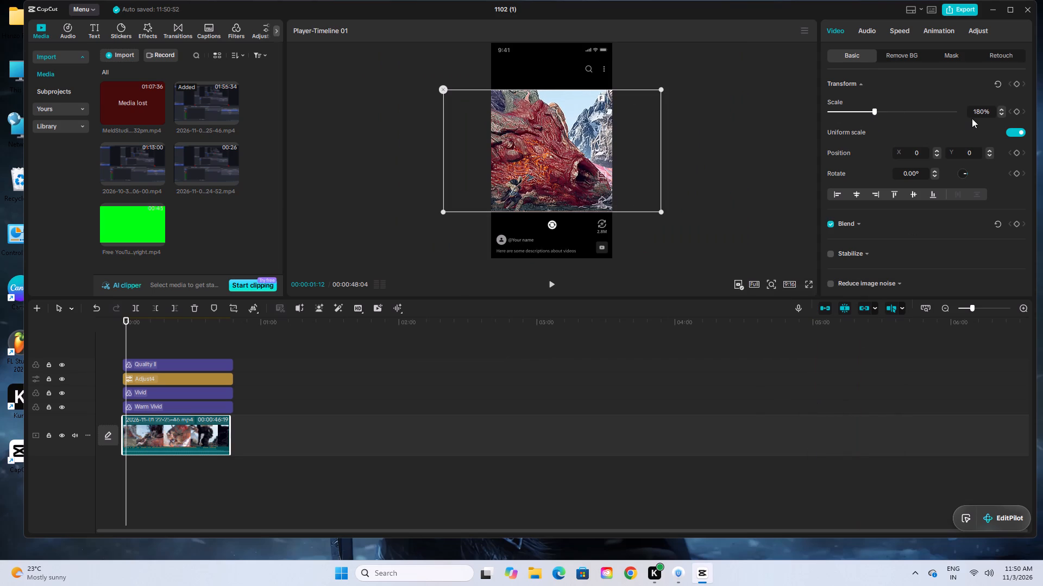
triple_click(1003, 114)
triple_click(1003, 114)
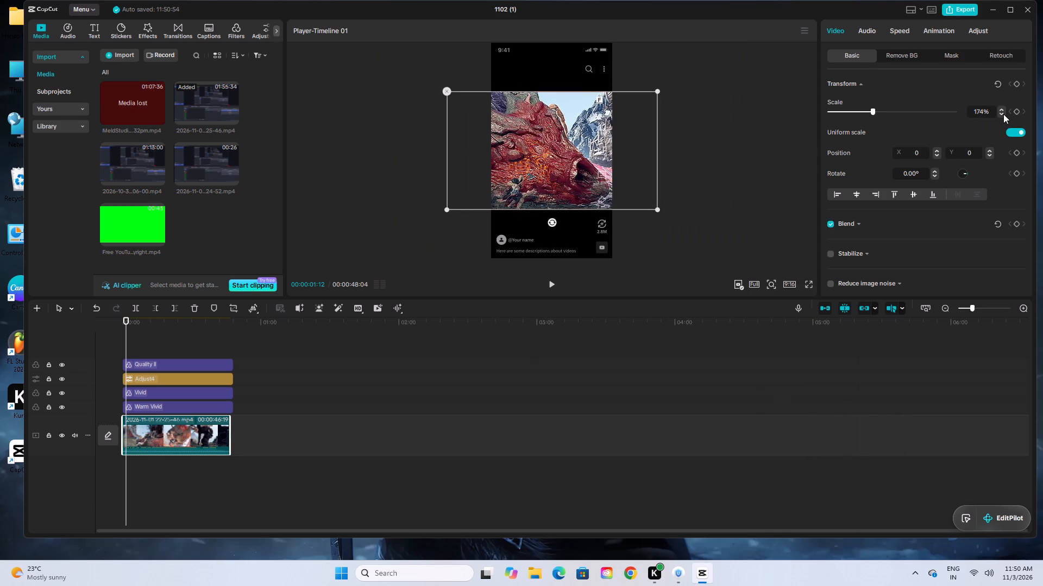
triple_click(1003, 114)
click(1003, 114)
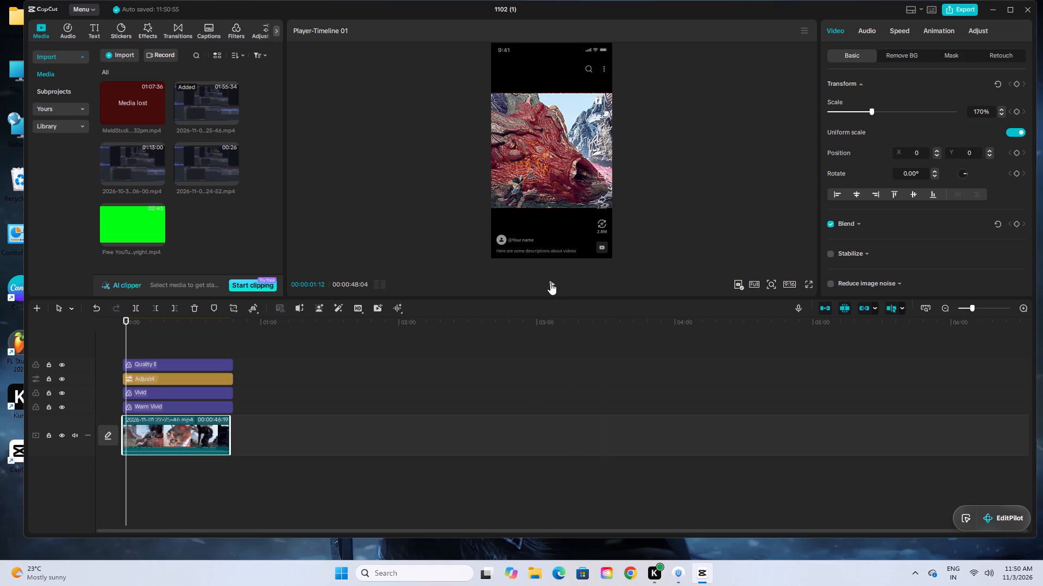
Play the graded vertical clip from its beginning at full screen to examine its look, stopping at 00:00:05:23.
drag(129, 321, 110, 327)
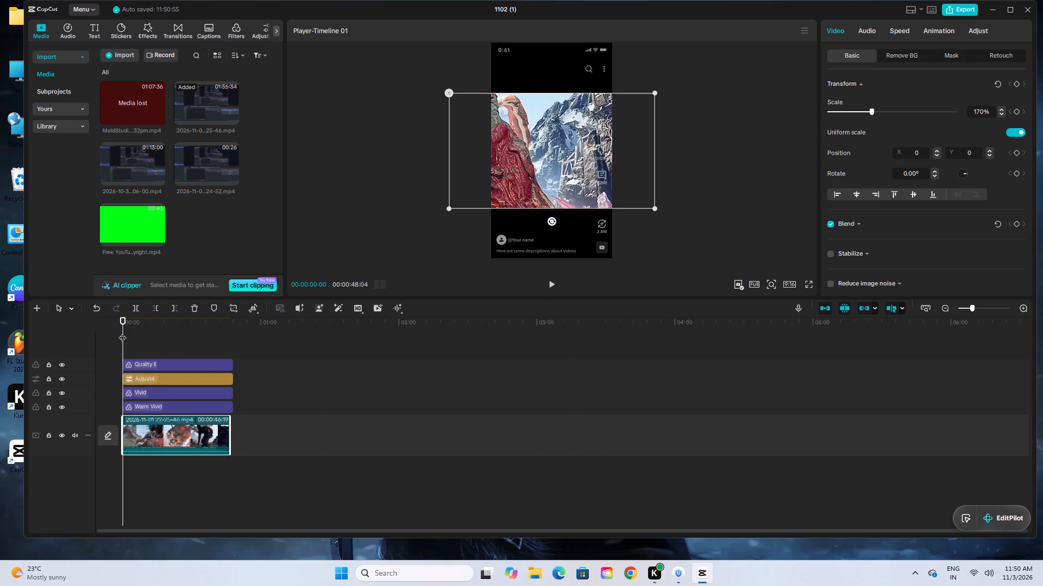
click(168, 335)
drag(167, 321, 109, 334)
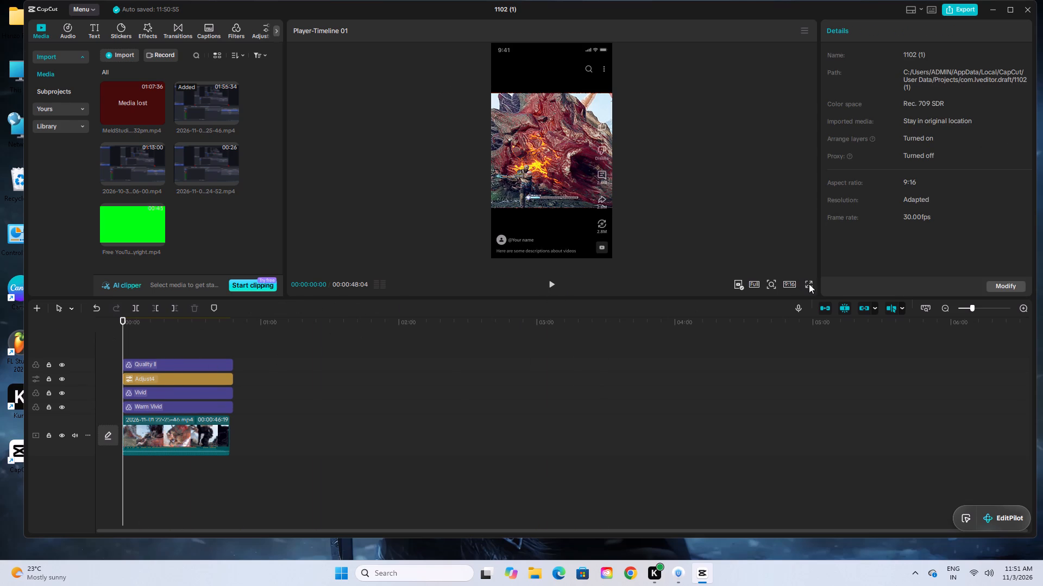
click(809, 284)
click(377, 539)
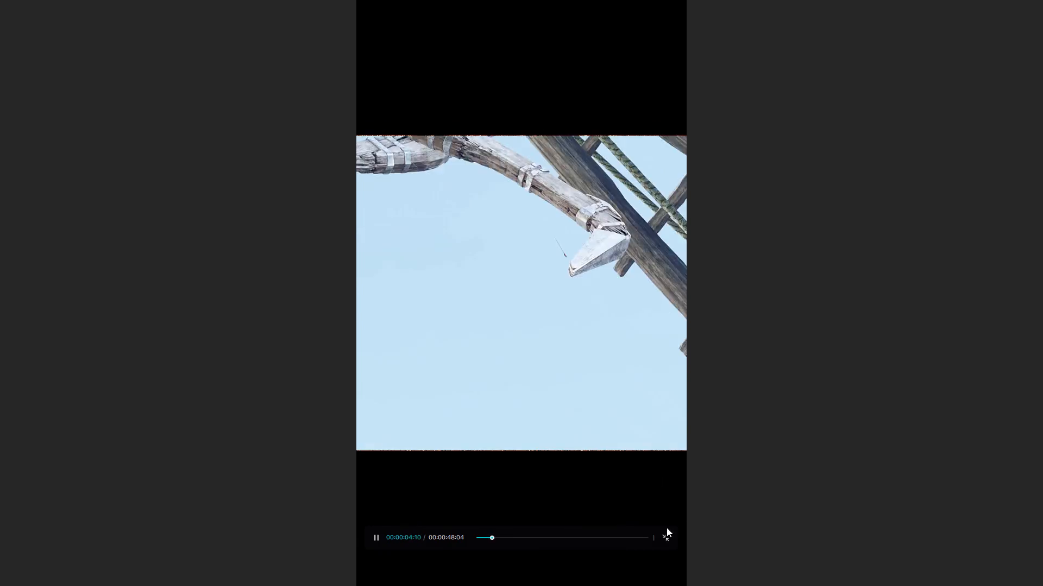
click(664, 539)
click(558, 282)
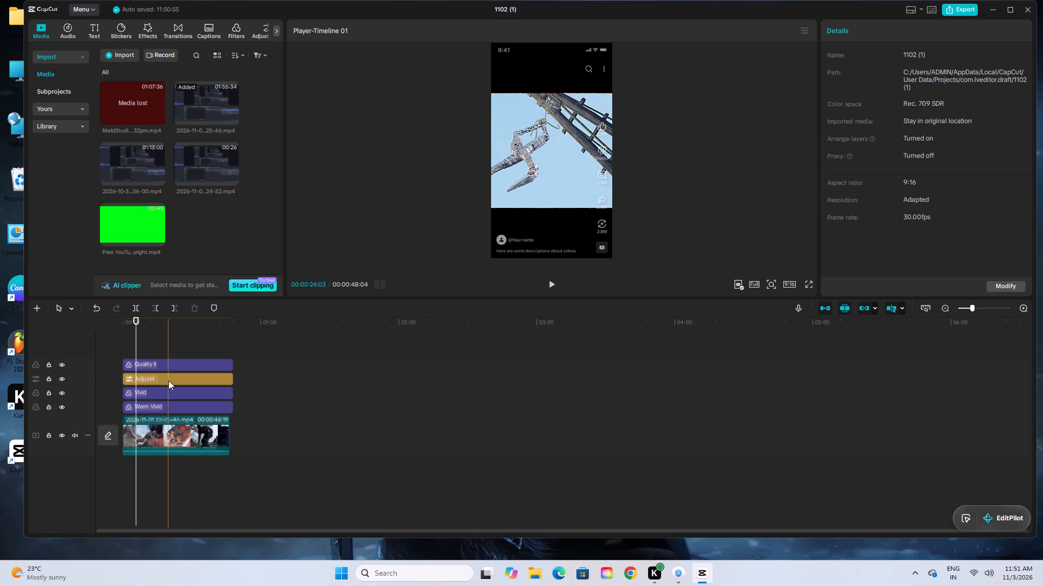
Hide the Quality II track and check the current frame without it at full screen.
click(67, 366)
click(62, 366)
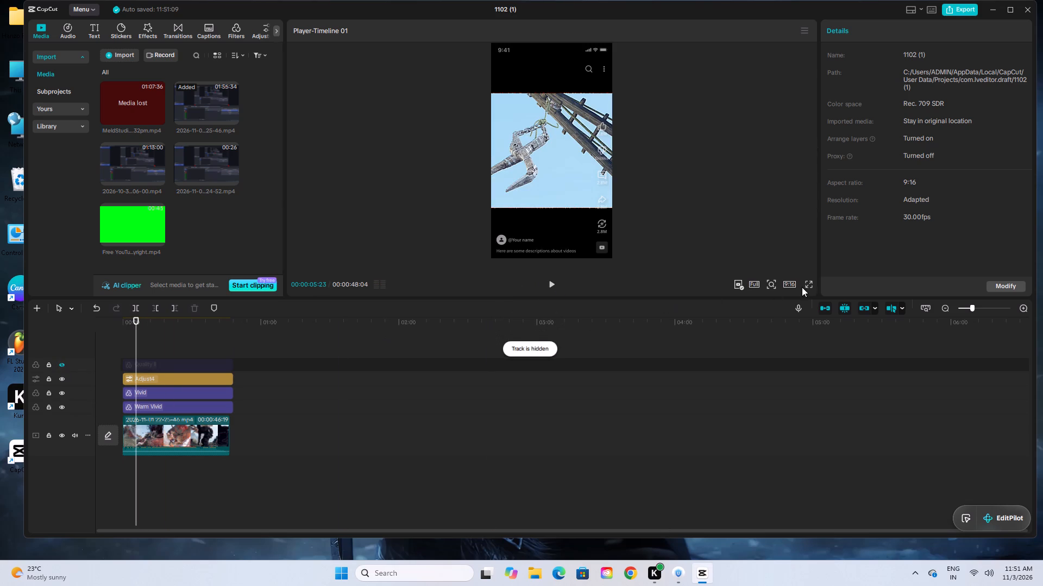
click(806, 284)
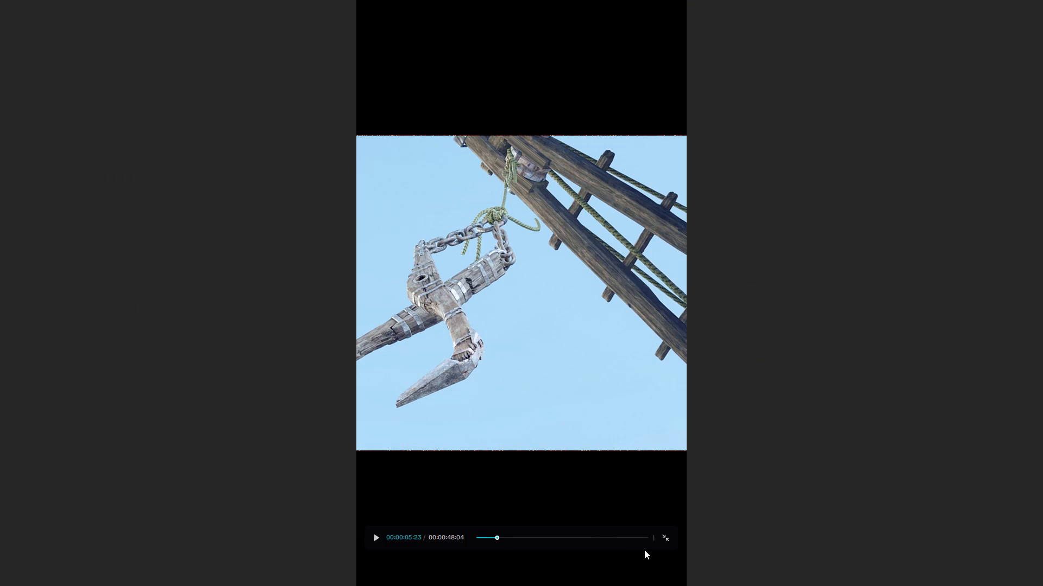
click(661, 540)
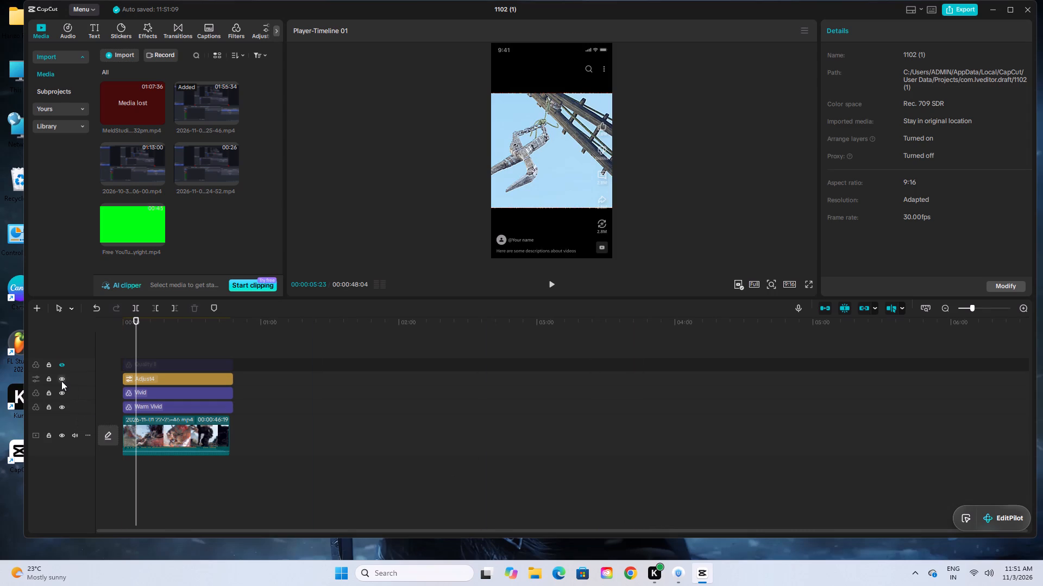
Hide the Vivid filter track and check the current frame without it at full screen.
click(60, 392)
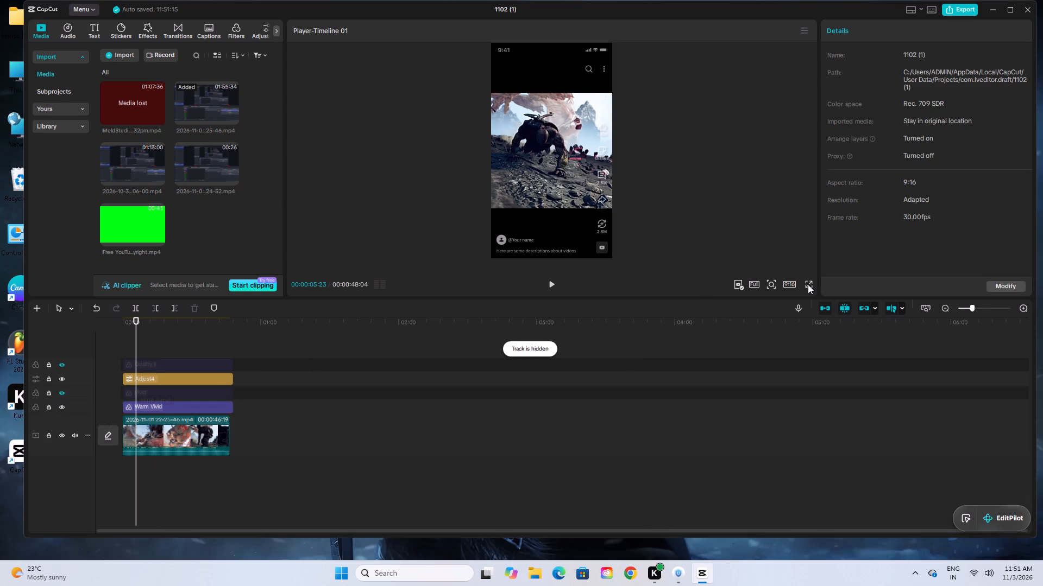
click(808, 284)
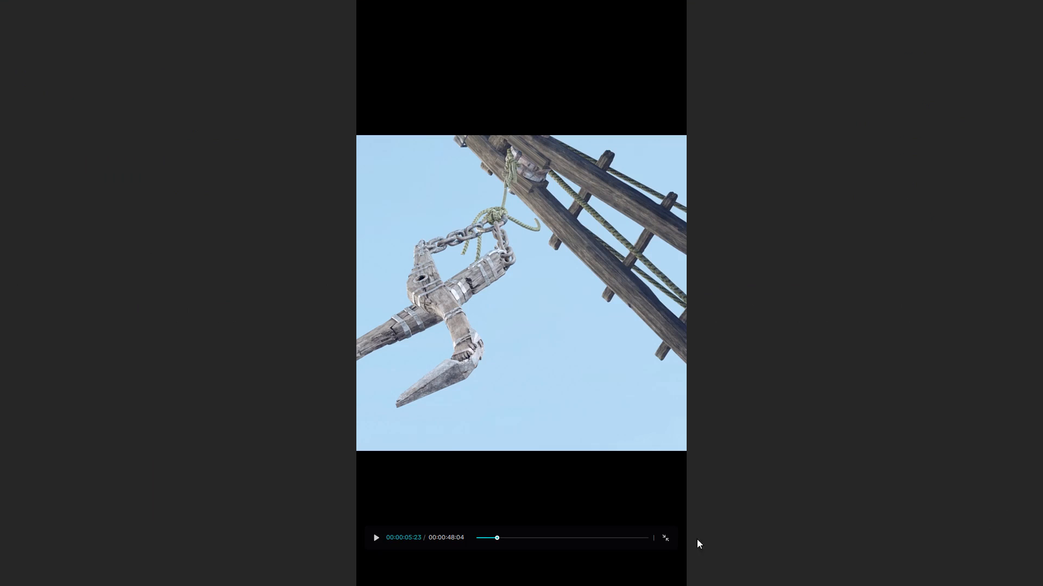
click(659, 538)
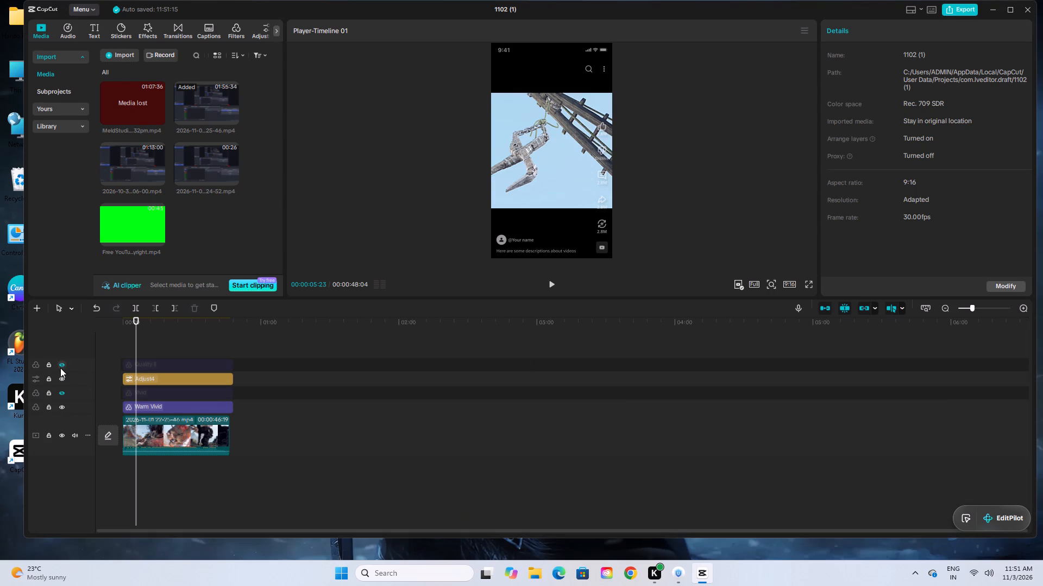
Unhide the Quality II and Vivid tracks, and delete the Vivid filter from the timeline.
click(60, 364)
click(61, 394)
click(134, 394)
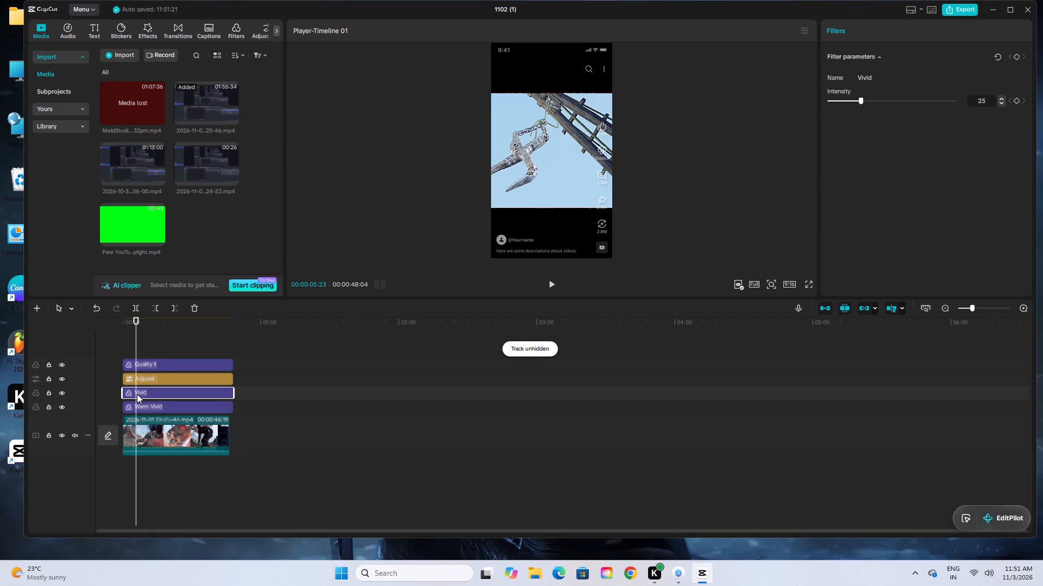
key(BackSpace)
Play the clip from its beginning at full screen to examine the grade without the Vivid filter.
drag(134, 324, 32, 328)
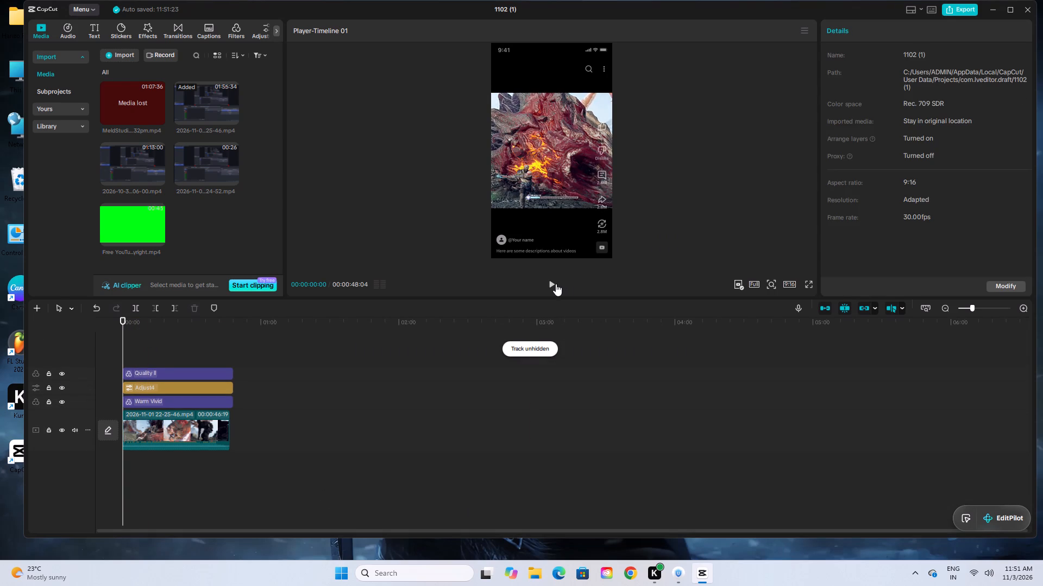
click(556, 284)
click(808, 282)
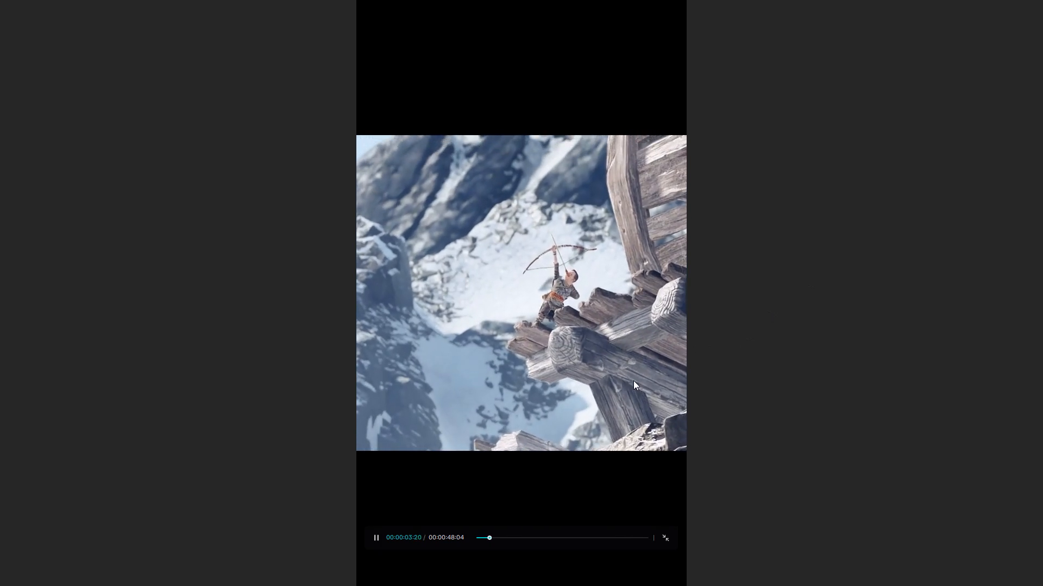
click(587, 417)
click(665, 539)
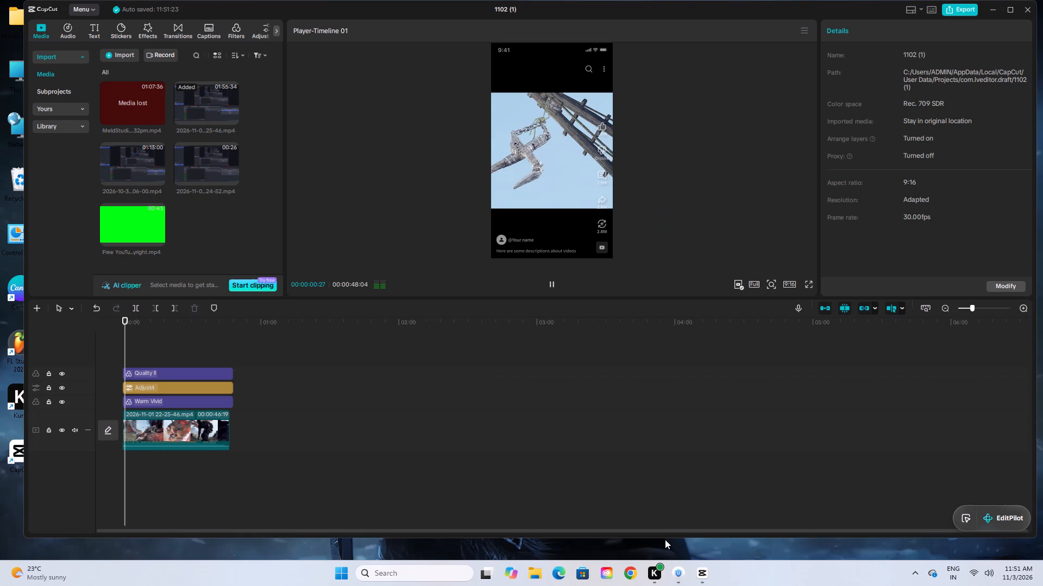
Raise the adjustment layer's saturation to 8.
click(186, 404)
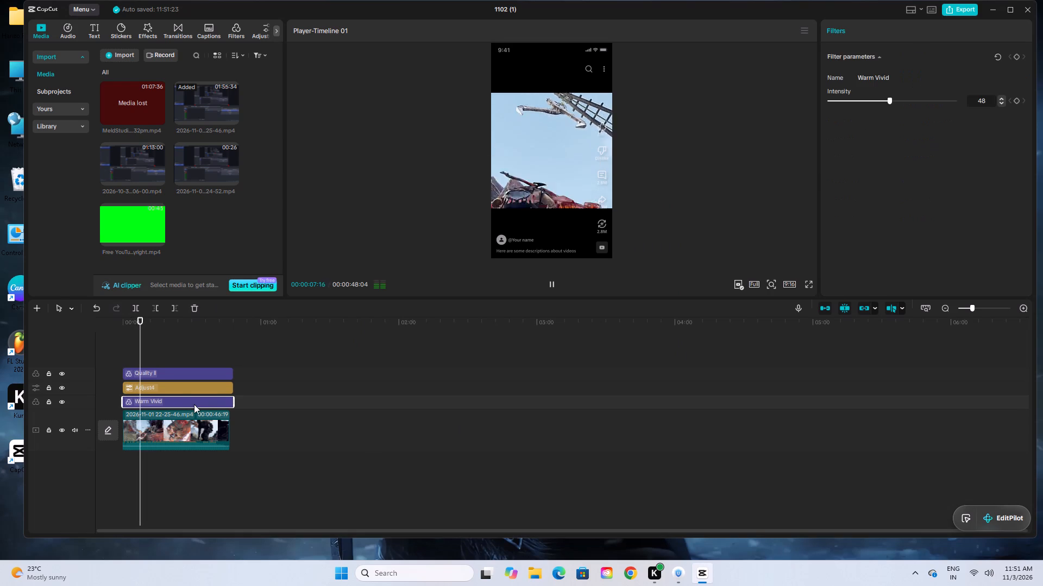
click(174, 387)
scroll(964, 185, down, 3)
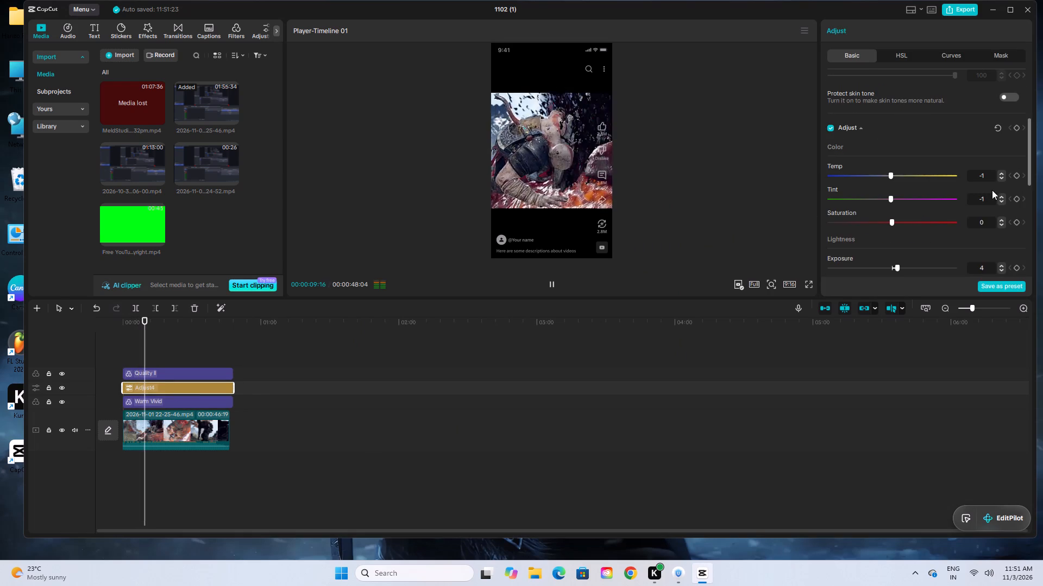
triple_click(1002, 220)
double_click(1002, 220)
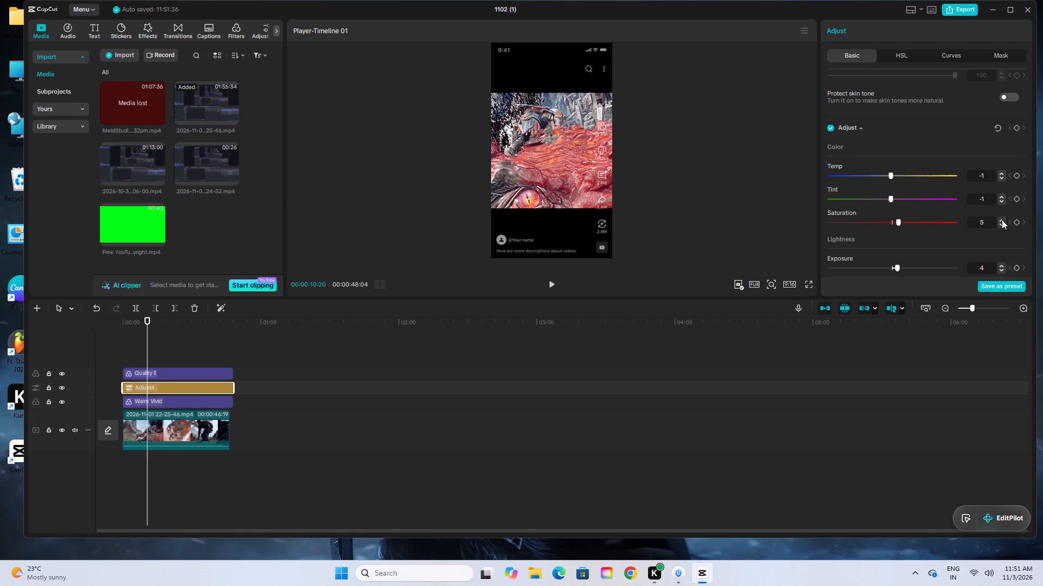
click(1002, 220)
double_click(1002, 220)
Play the clip at full screen, pause at 00:00:19:03 and compare the frame with the adjustment track hidden and shown.
click(558, 281)
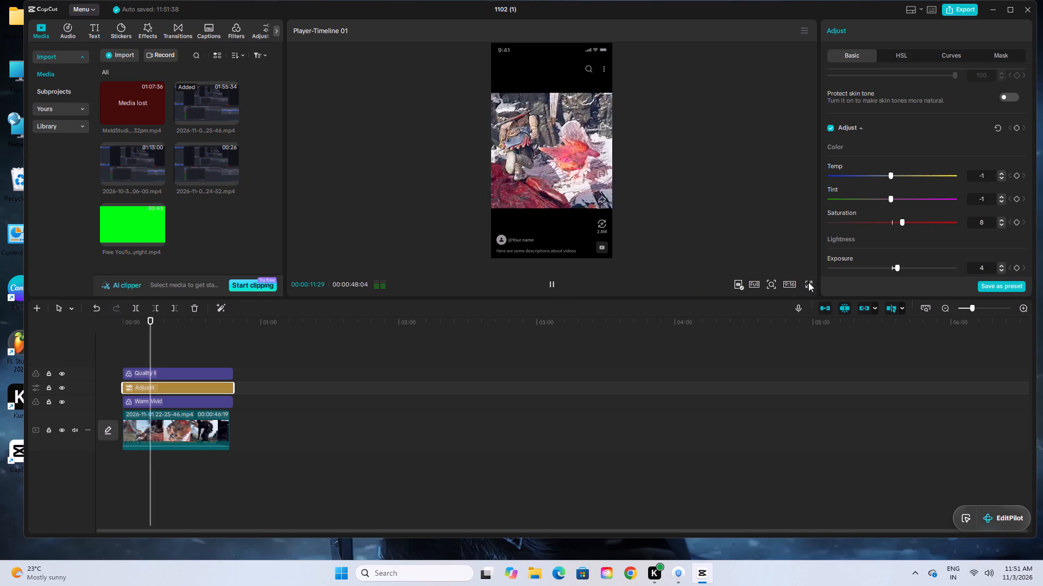
click(808, 282)
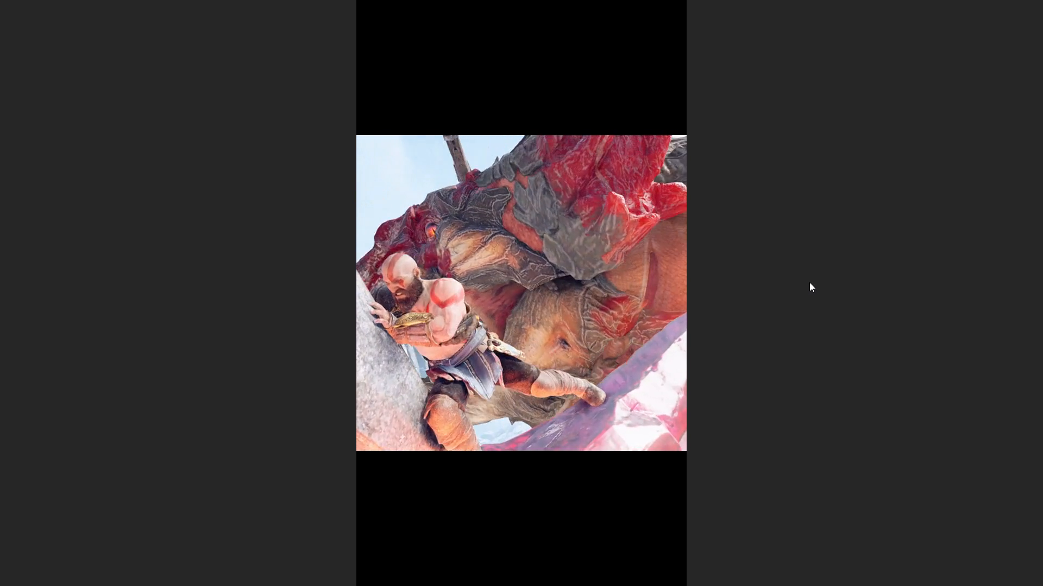
click(549, 372)
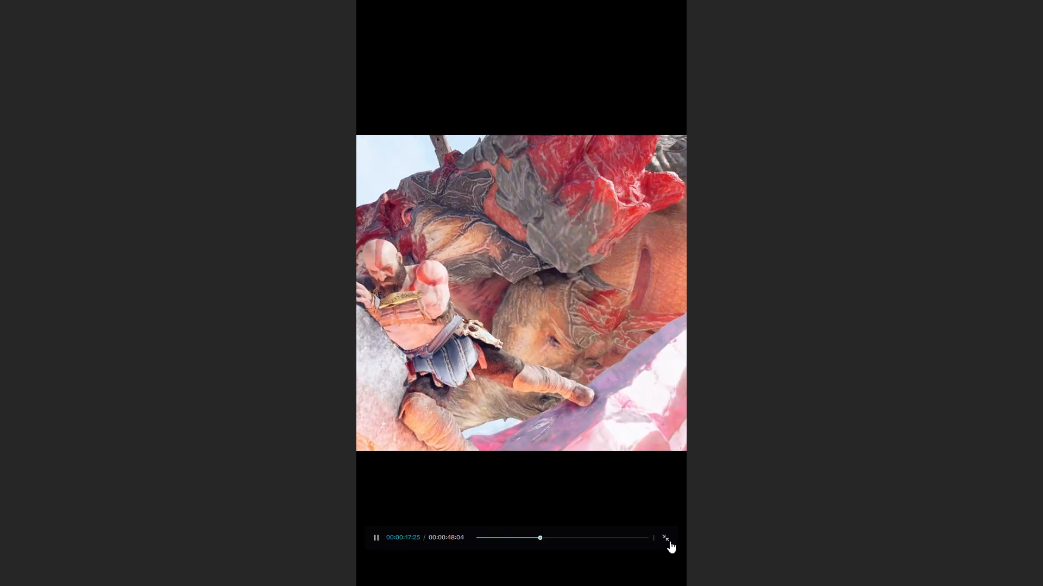
click(668, 540)
click(554, 287)
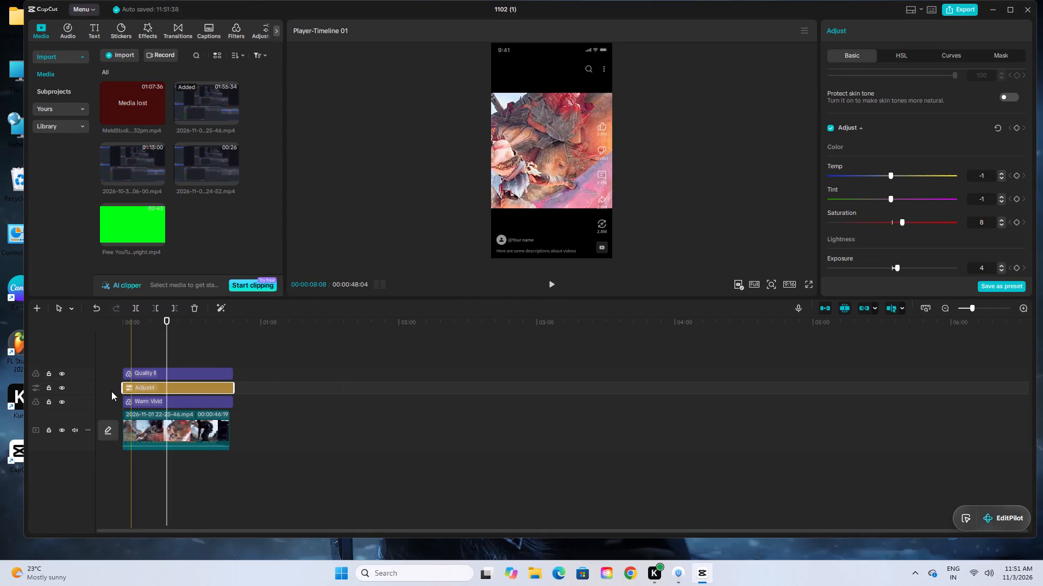
click(59, 390)
click(59, 389)
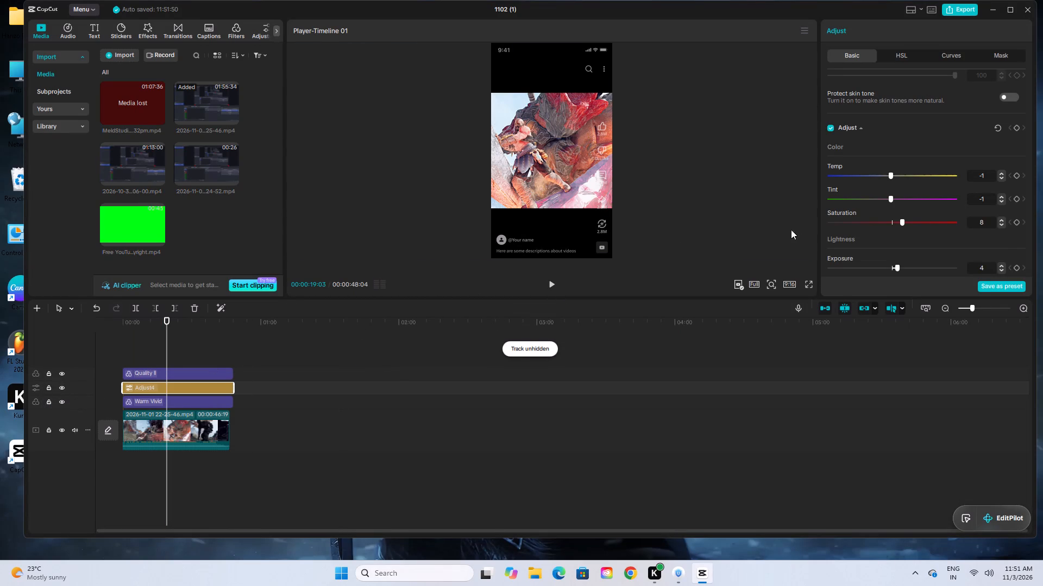
Lower the adjustment layer's saturation to 5.
double_click(1002, 226)
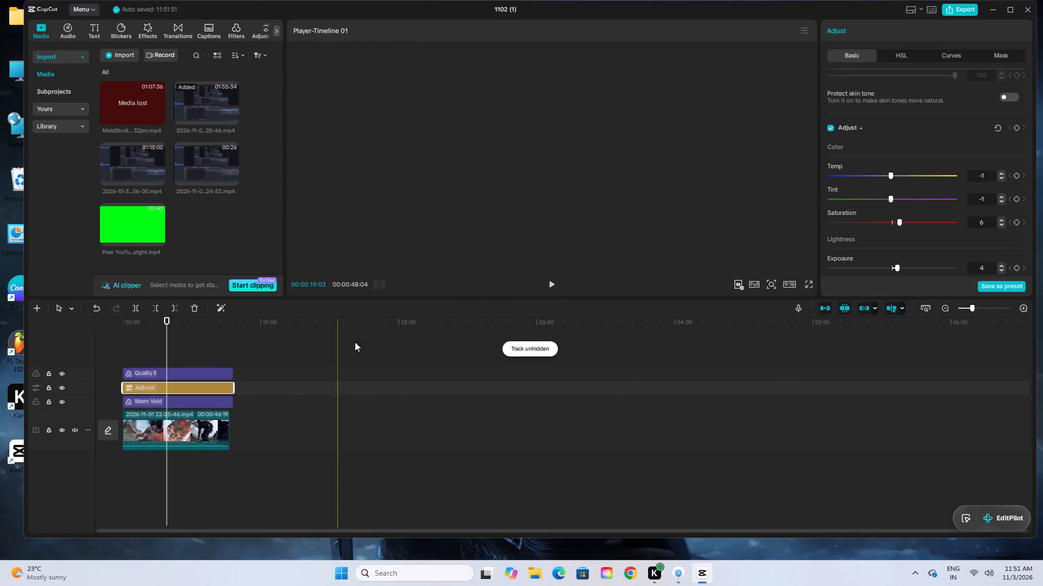
click(1003, 226)
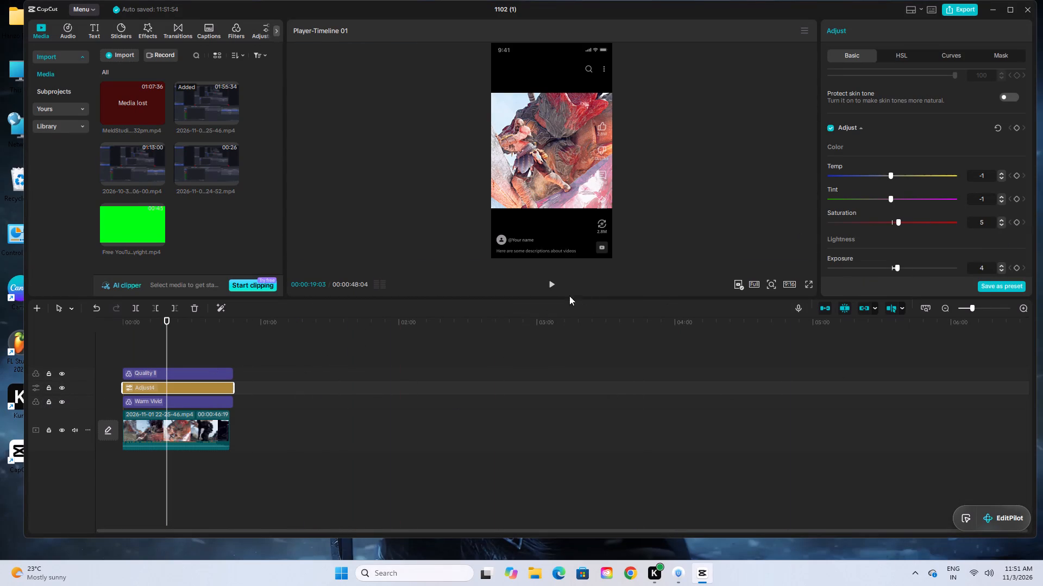
Play the clip onward from 00:00:19:03 at full screen to examine the grade, stopping at about 00:00:40.
click(550, 284)
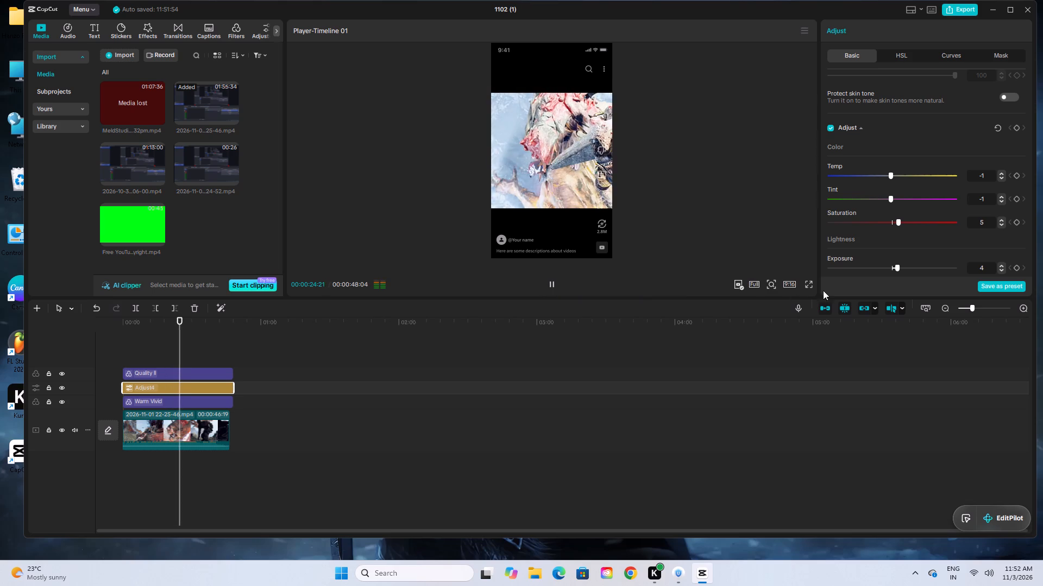
click(810, 283)
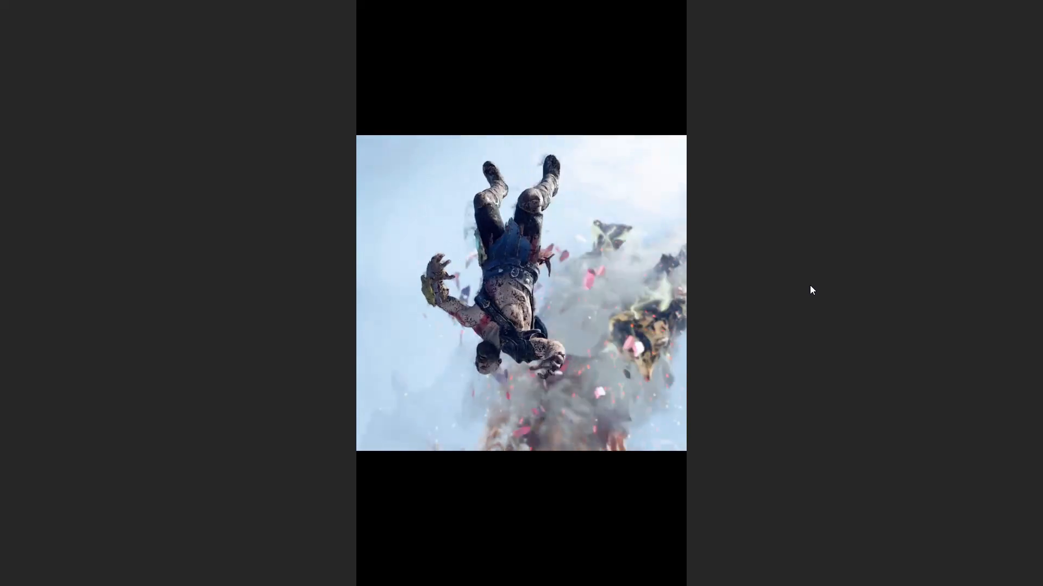
click(602, 351)
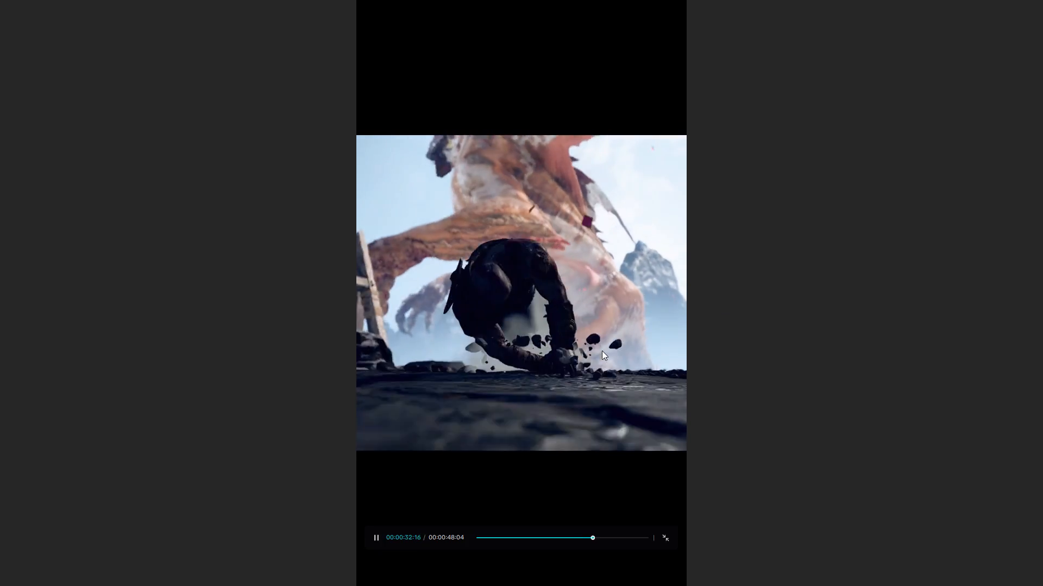
click(669, 538)
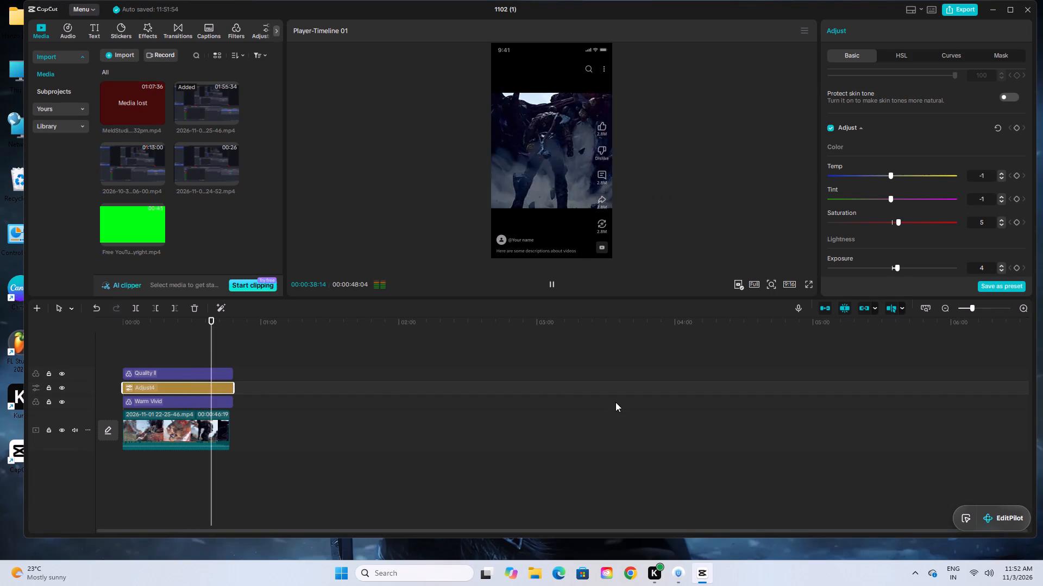
click(550, 286)
Return to the clip's start and set the adjustment layer's cyan HSL saturation to 4, raising cyan brightness slightly.
drag(215, 320, 147, 326)
click(237, 337)
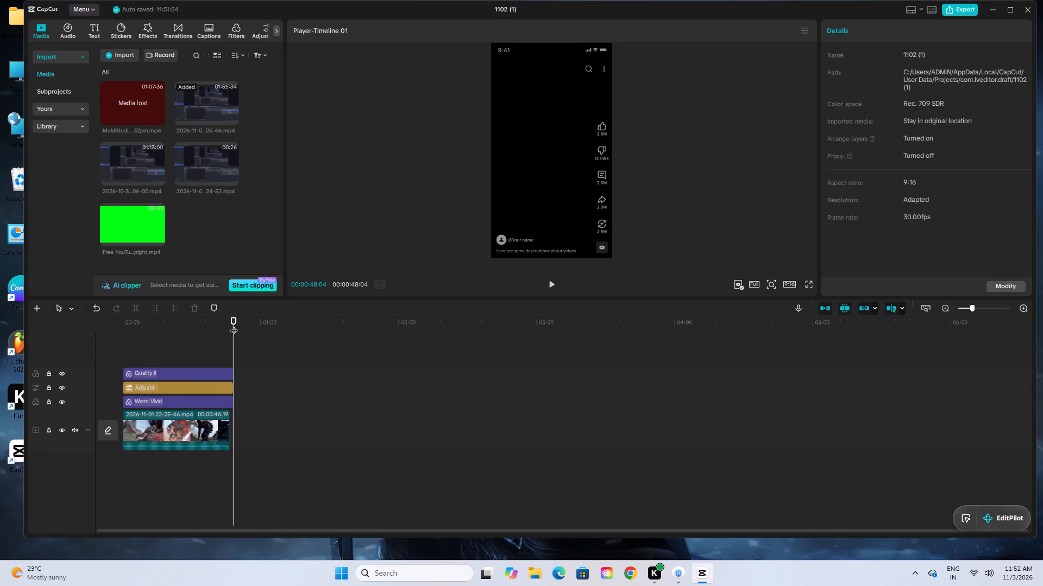
drag(233, 324, 109, 336)
click(174, 386)
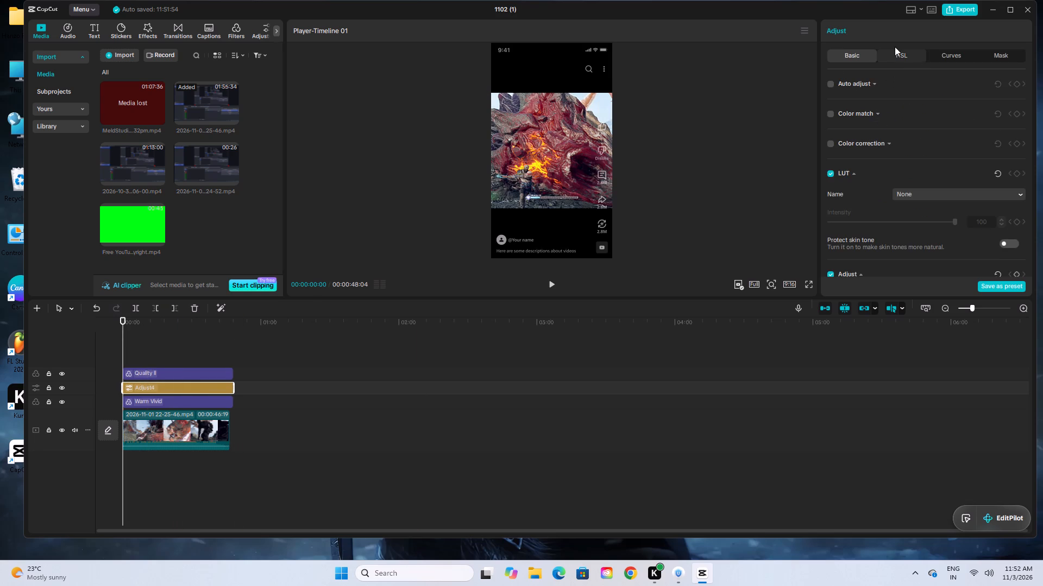
click(897, 61)
click(940, 103)
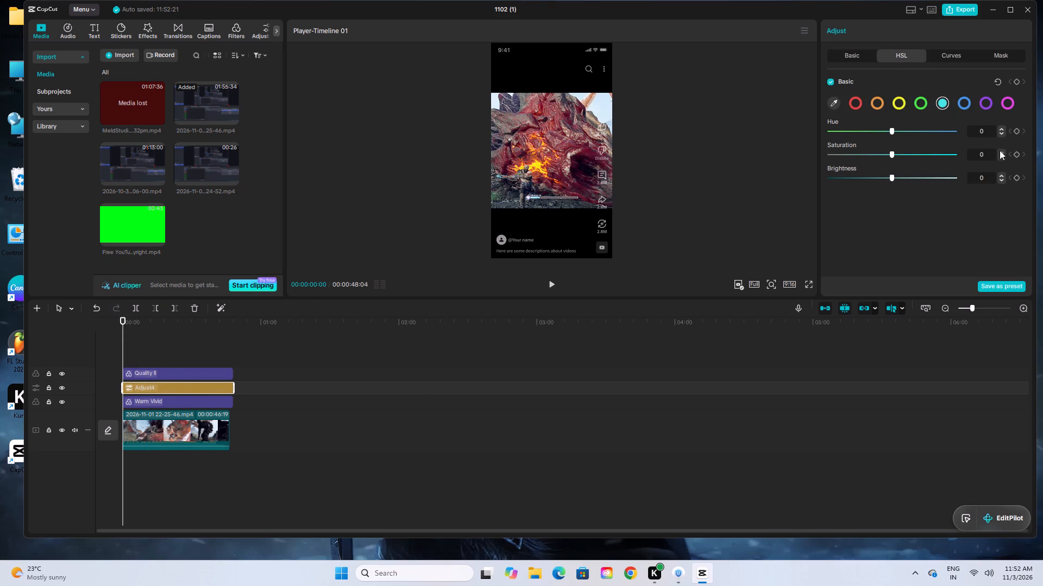
triple_click(1003, 152)
click(1003, 152)
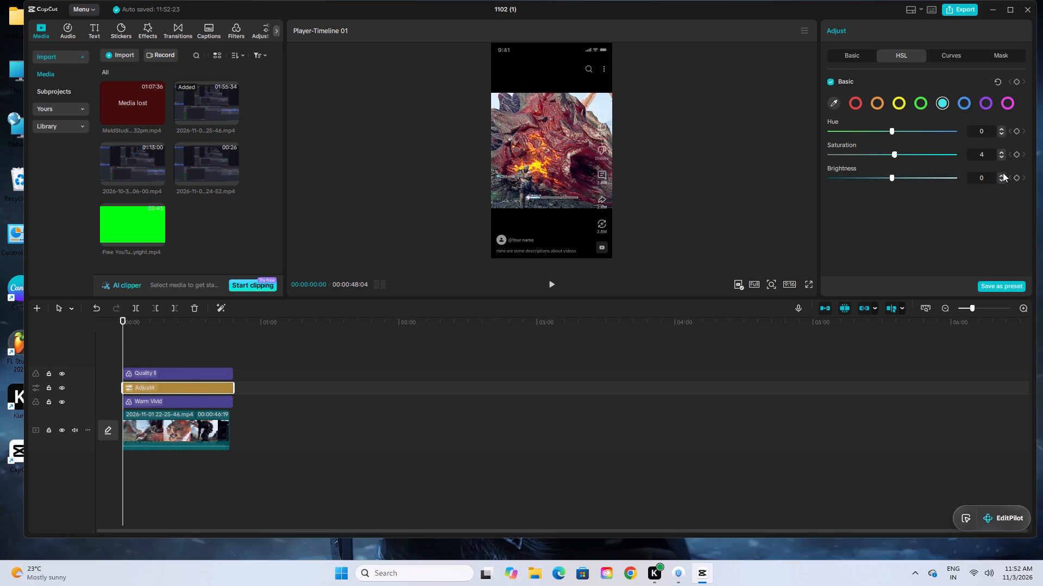
double_click(1002, 175)
Set the adjustment layer's blue HSL saturation to 4 and raise the blue brightness slightly.
click(965, 91)
click(966, 101)
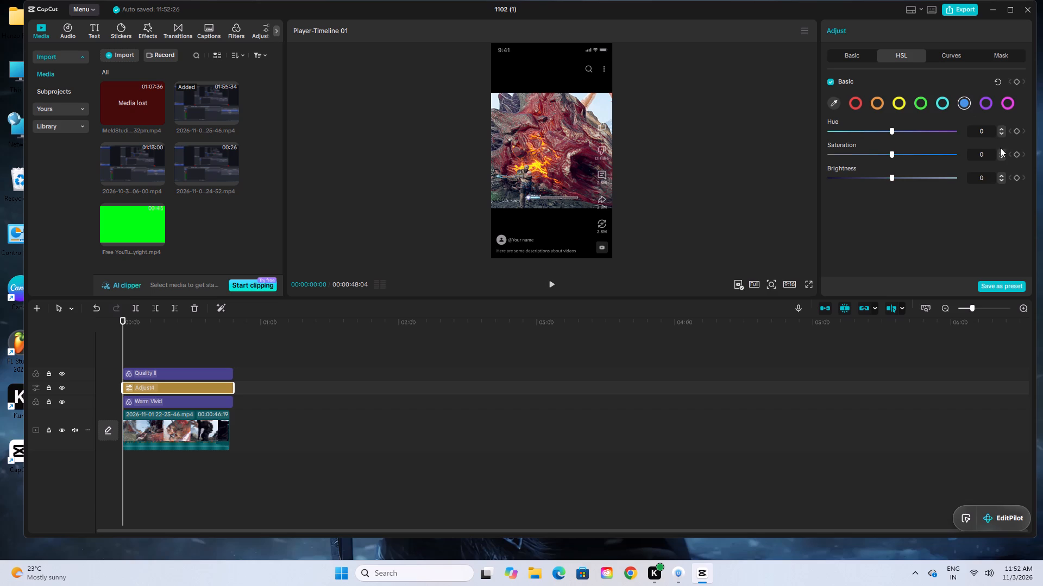
triple_click(1002, 150)
triple_click(1002, 151)
click(1002, 151)
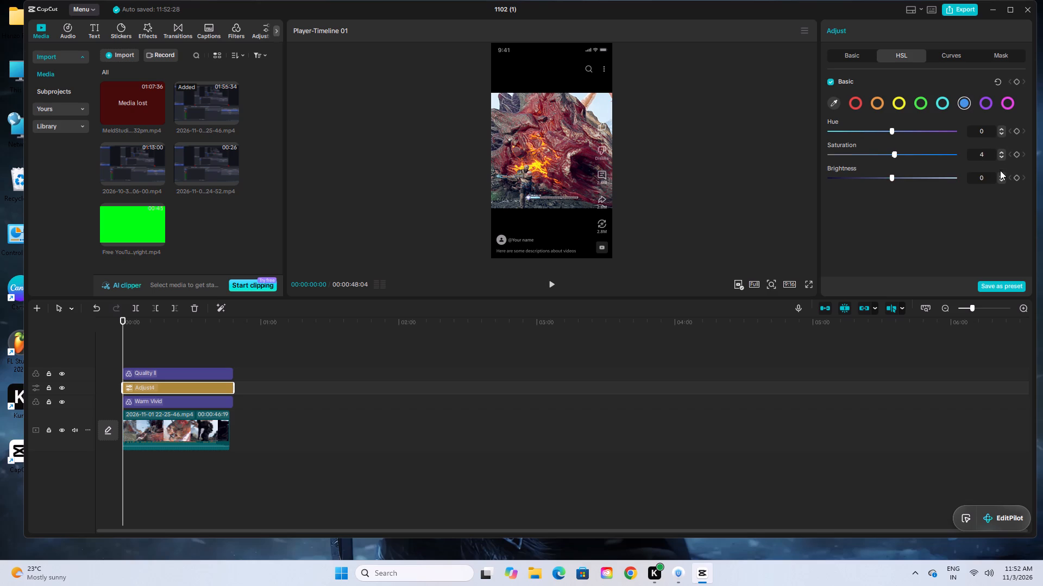
double_click(1002, 175)
click(857, 54)
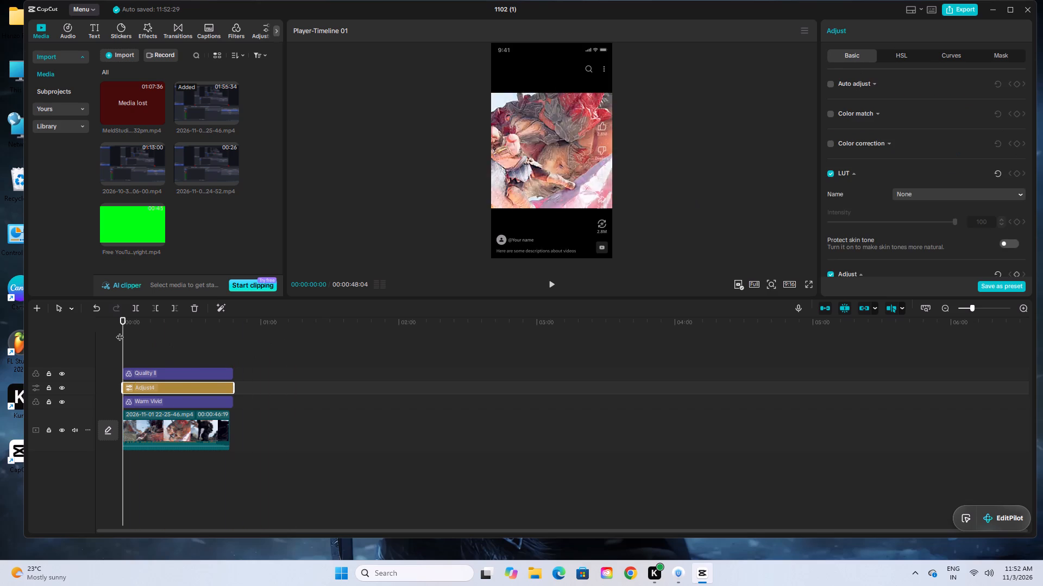
Play the clip from its beginning in an enlarged preview, comparing it with the adjustment track hidden and shown, and return to the start.
click(549, 286)
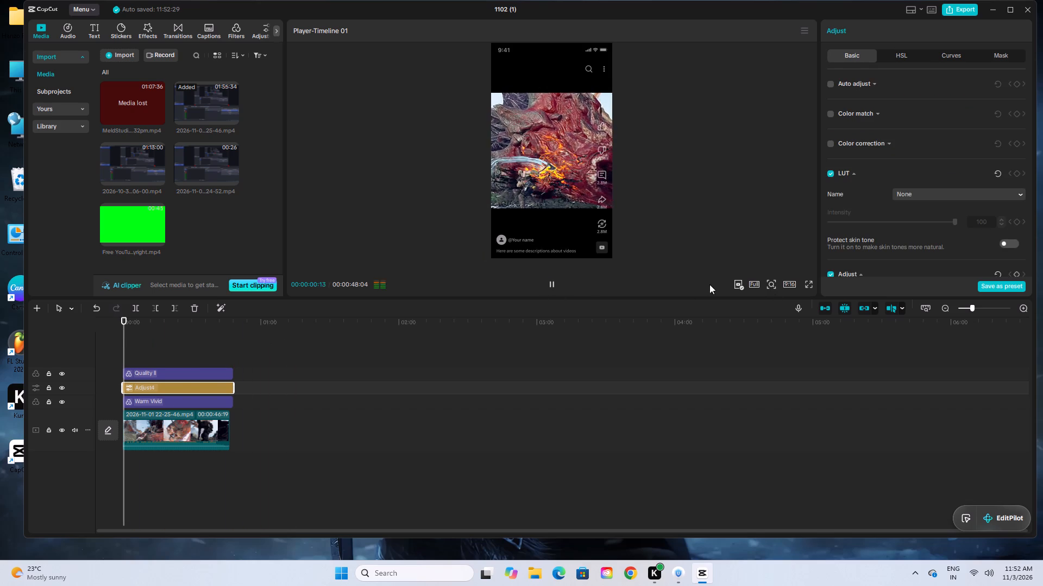
click(770, 285)
drag(749, 303, 762, 307)
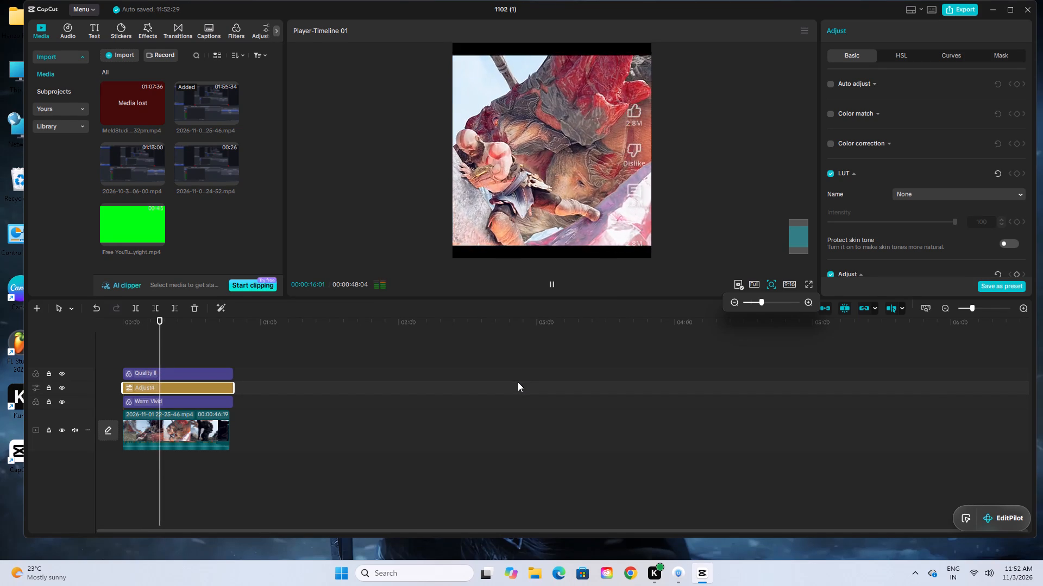
click(65, 392)
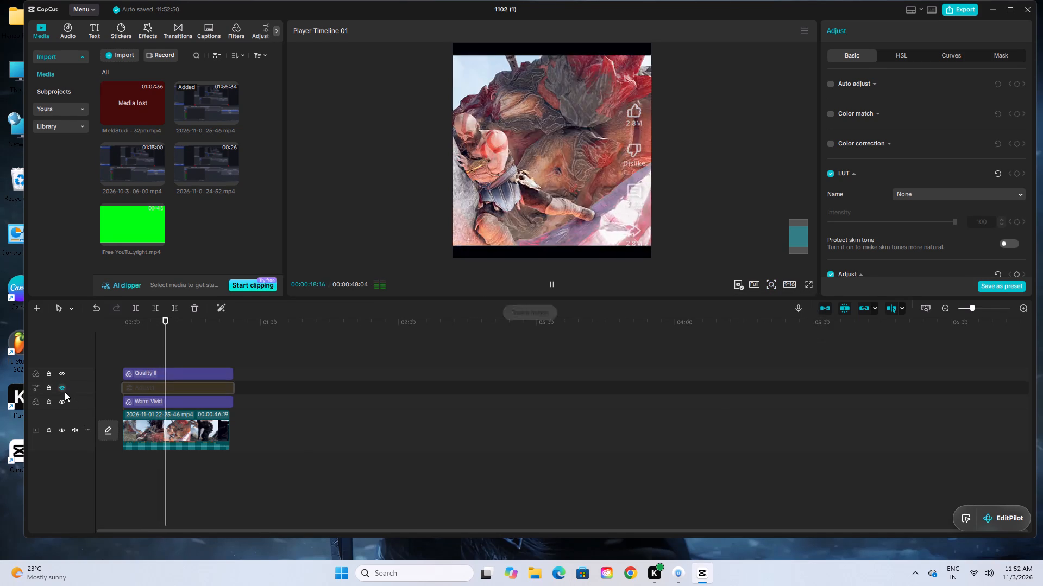
click(65, 392)
click(65, 392)
click(65, 392)
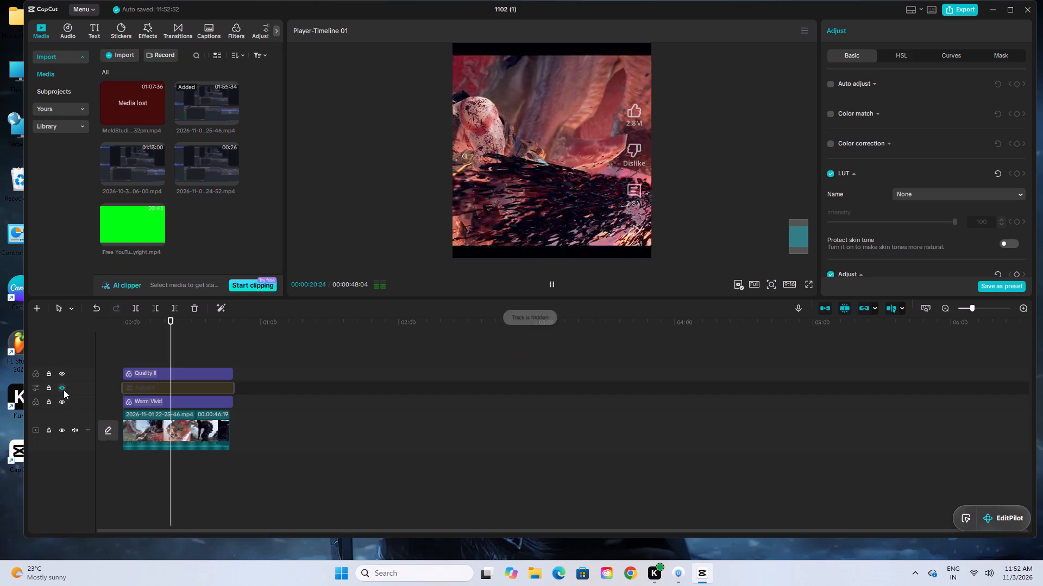
click(64, 390)
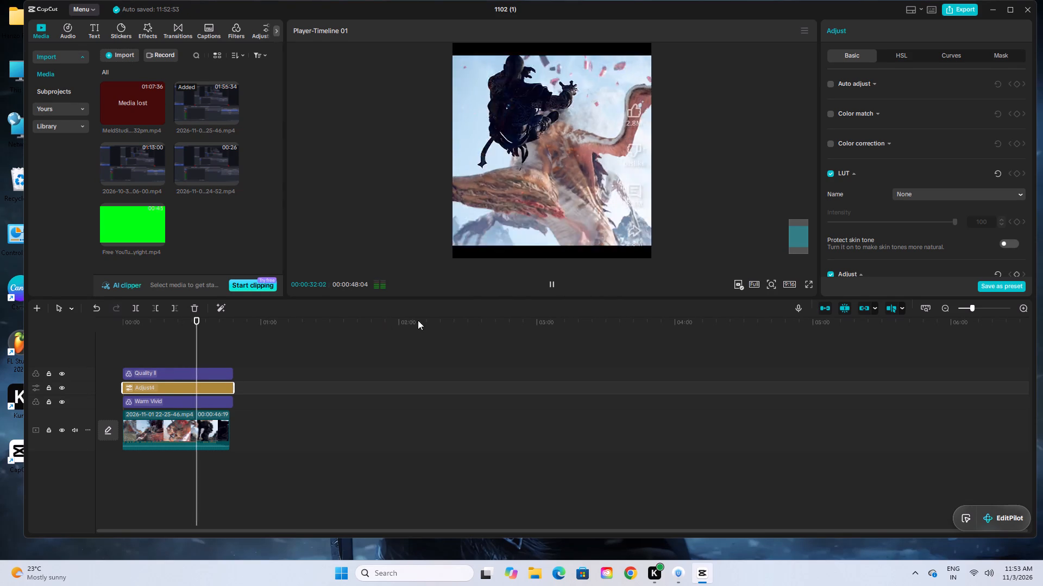
click(769, 286)
drag(761, 299, 751, 308)
drag(206, 324, 48, 350)
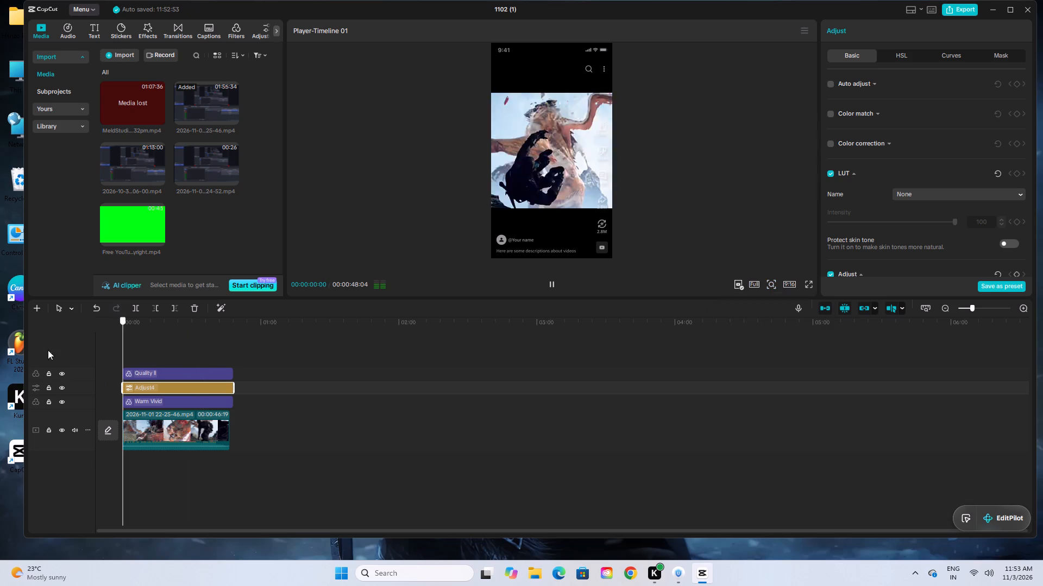
Play and scrub through the clip's opening from 00:00:00:00, examining the first seconds to find a starting point.
drag(48, 350, 40, 352)
click(184, 348)
drag(187, 323, 110, 339)
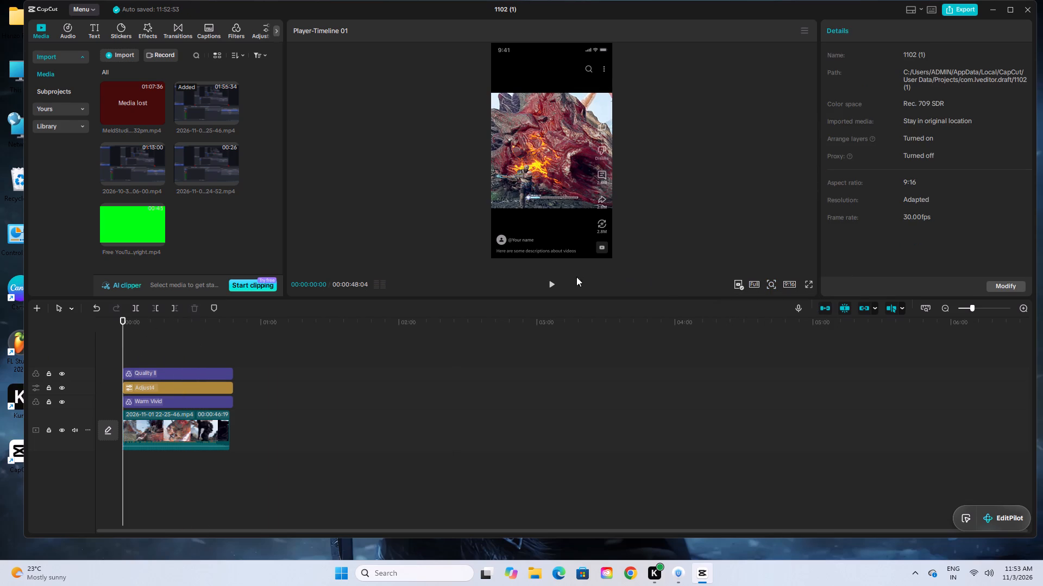
click(554, 288)
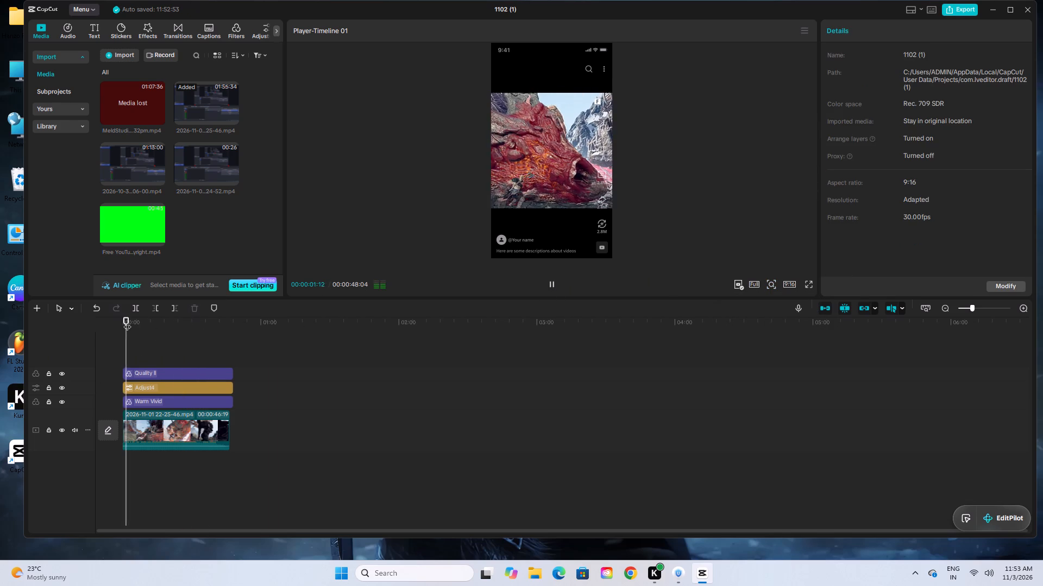
drag(127, 321, 132, 324)
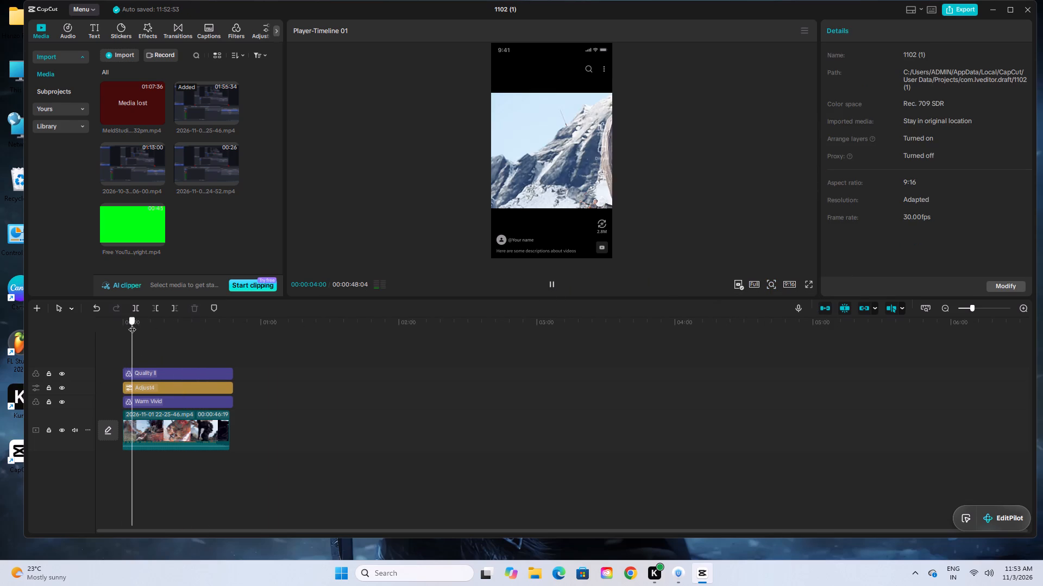
drag(132, 324, 150, 337)
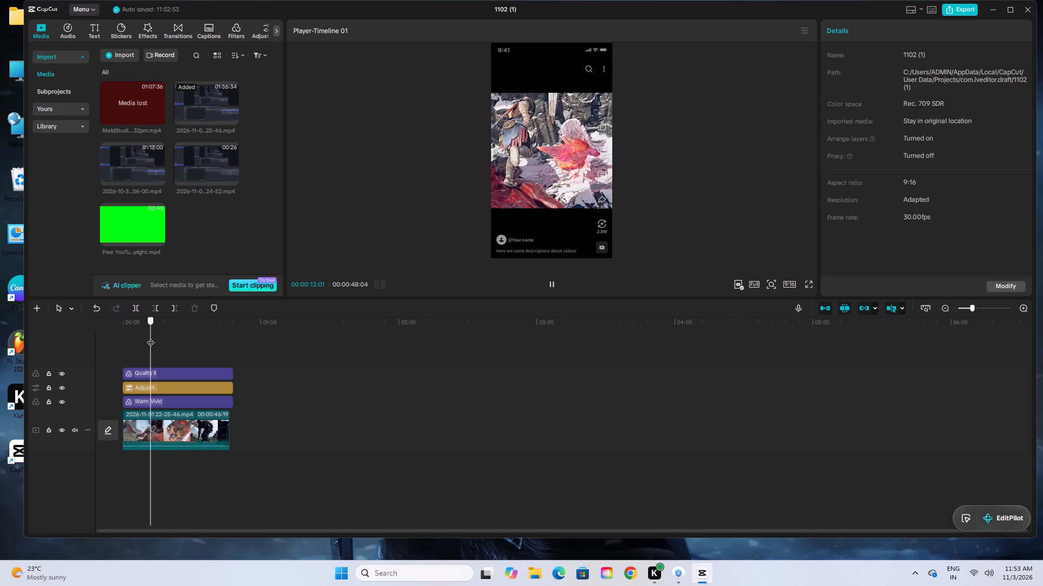
drag(150, 337, 125, 344)
click(546, 279)
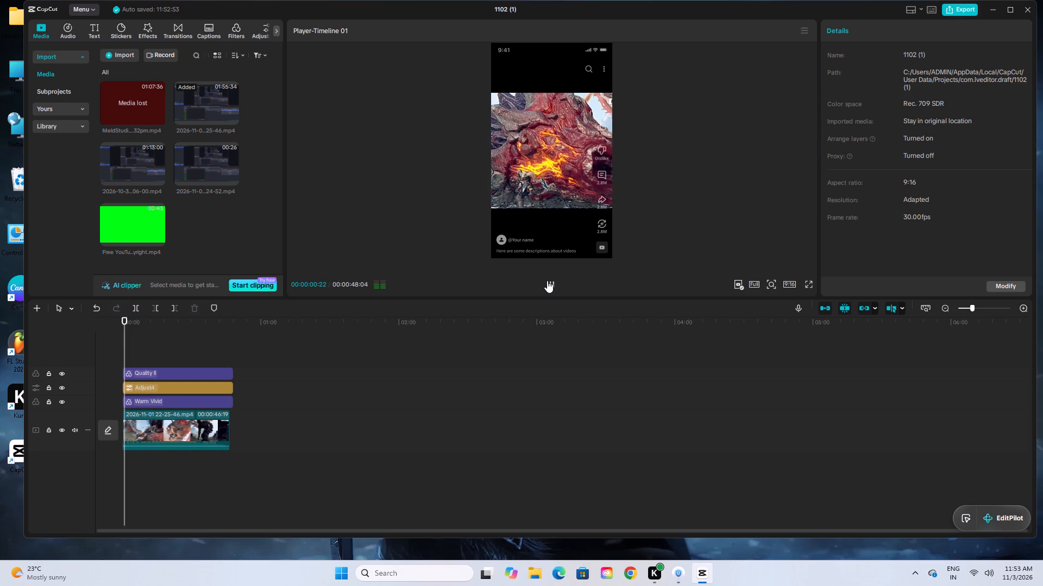
click(547, 281)
click(547, 281)
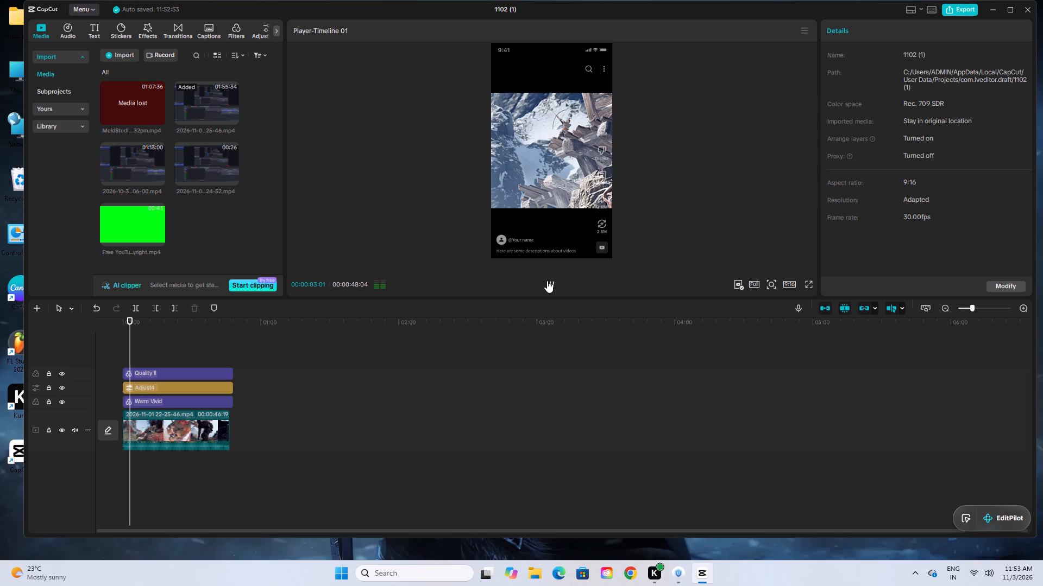
click(547, 281)
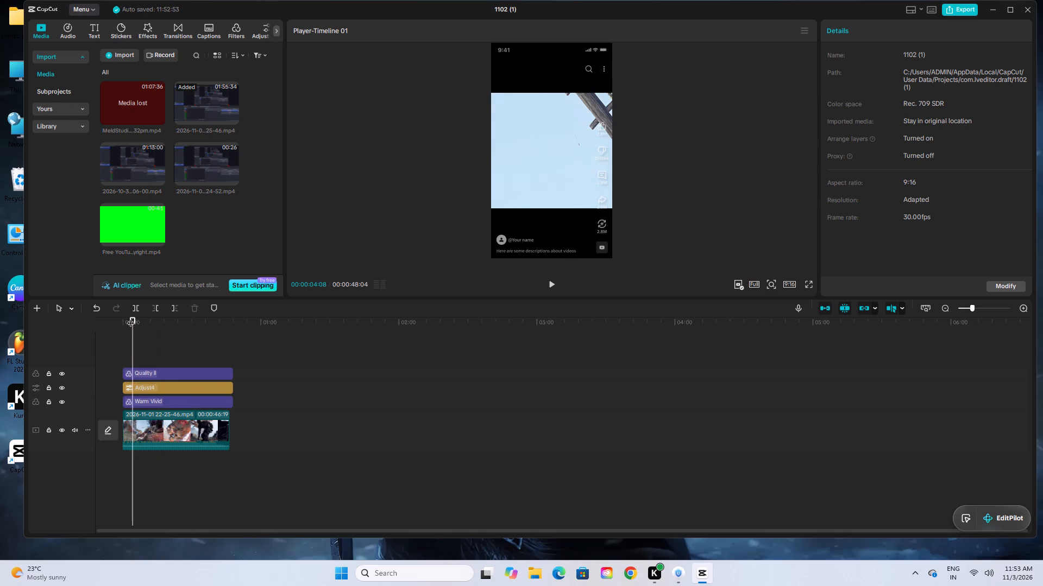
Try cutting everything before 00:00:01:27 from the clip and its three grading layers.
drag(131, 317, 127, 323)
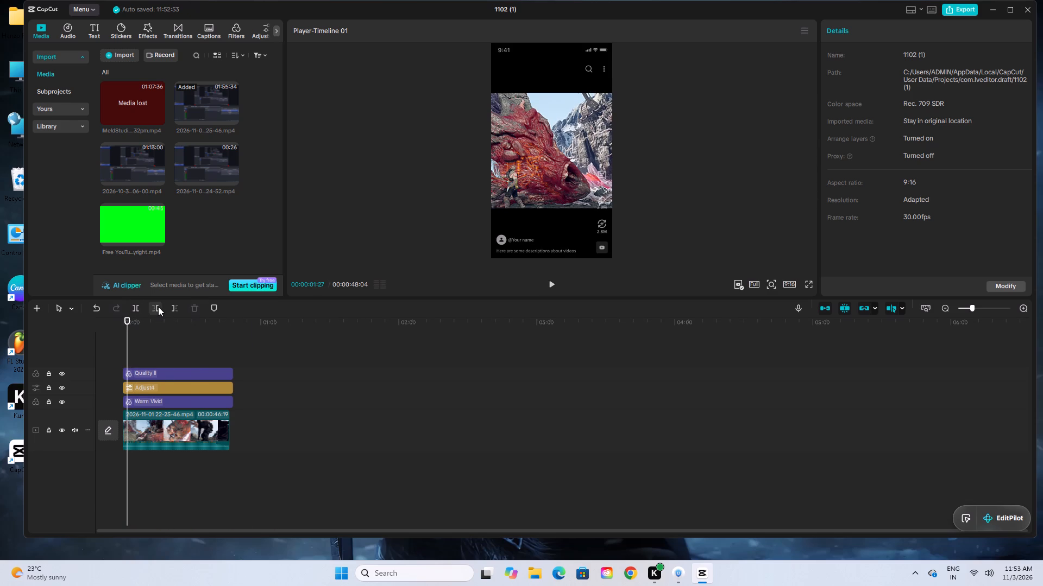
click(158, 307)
Play the shortened video from its beginning, viewing it at full screen and replaying the new opening.
drag(126, 318, 109, 326)
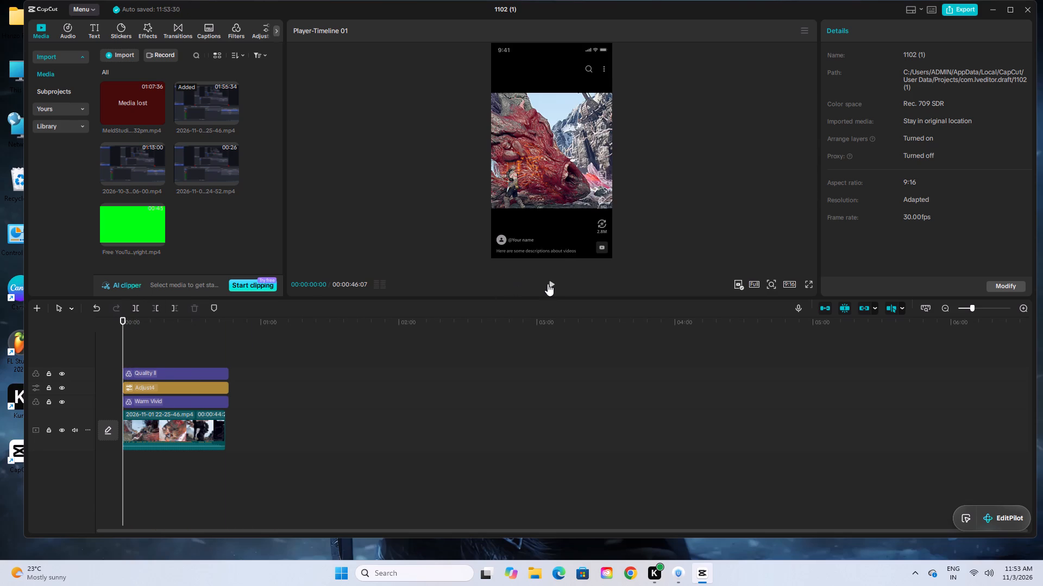
click(549, 284)
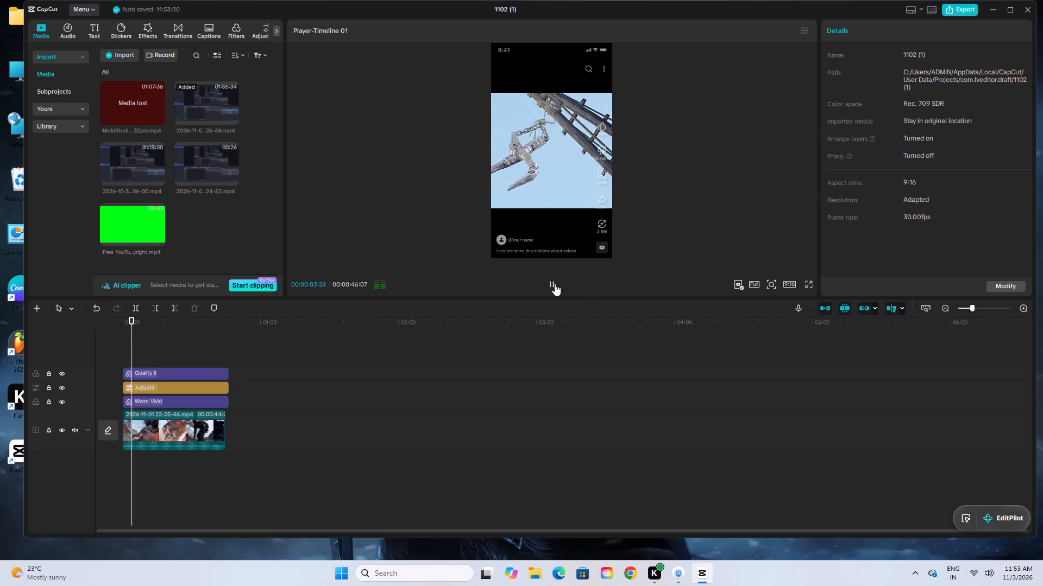
click(813, 286)
click(807, 286)
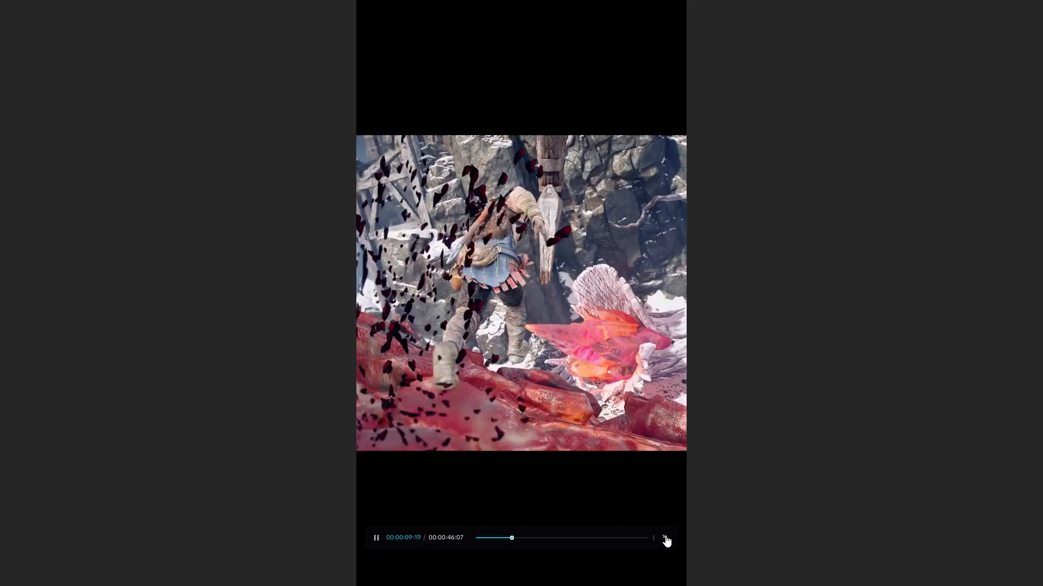
click(665, 535)
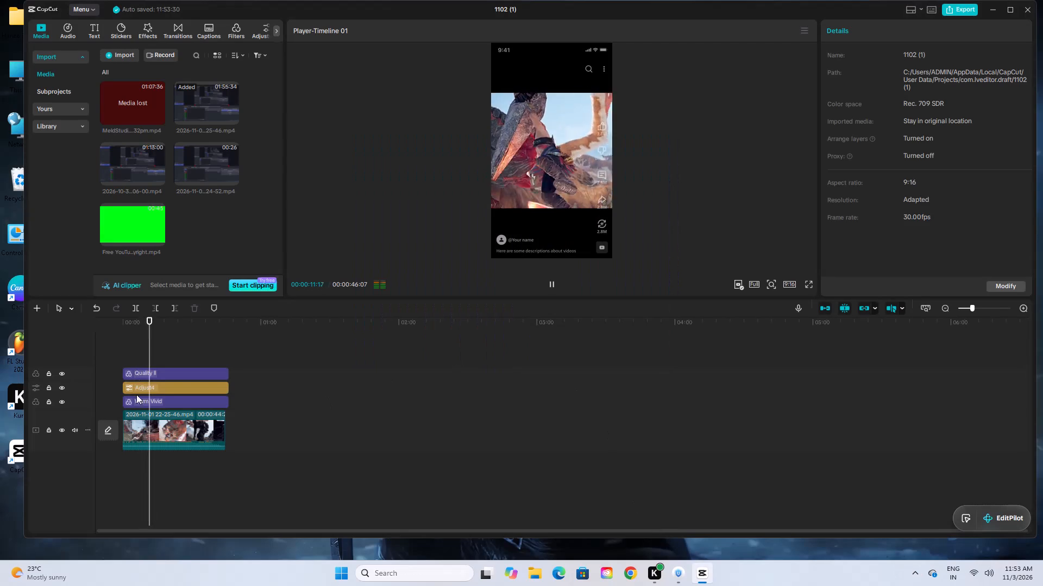
drag(147, 325, 79, 333)
click(549, 286)
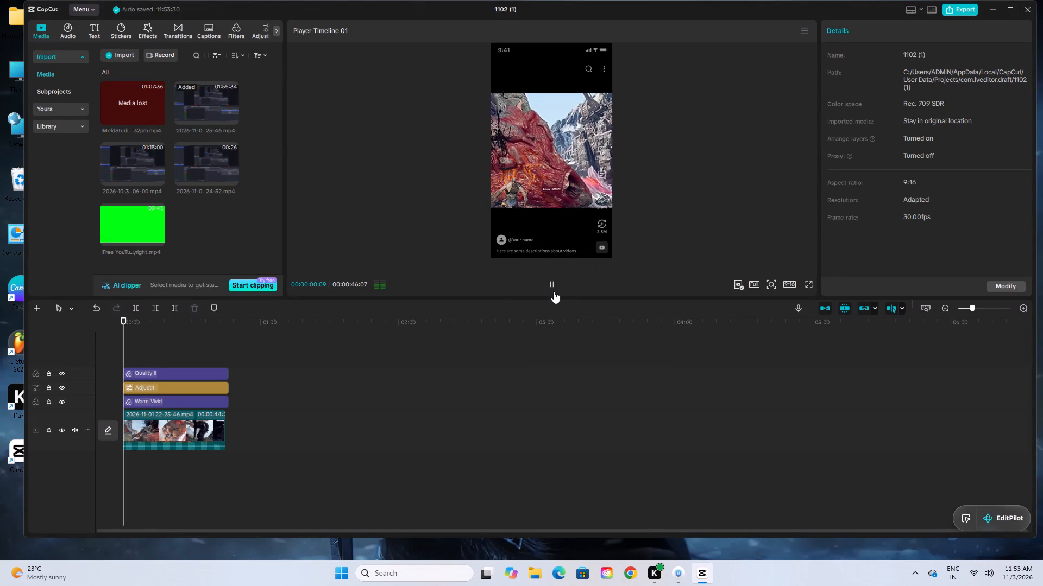
click(804, 282)
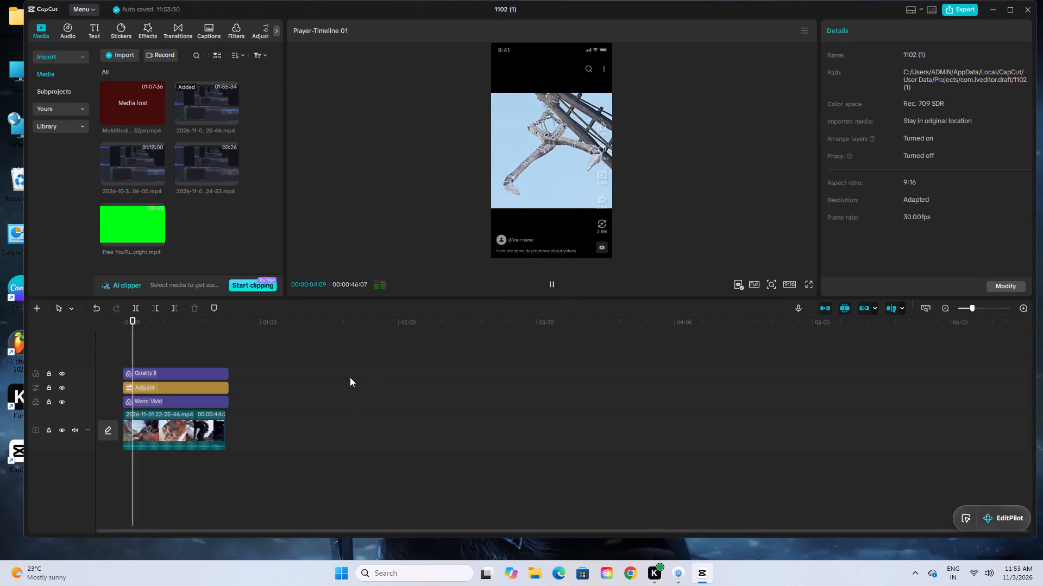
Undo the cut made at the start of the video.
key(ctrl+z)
Replay the opening several times from the beginning, mostly at full screen, and return to the start.
drag(130, 319, 78, 330)
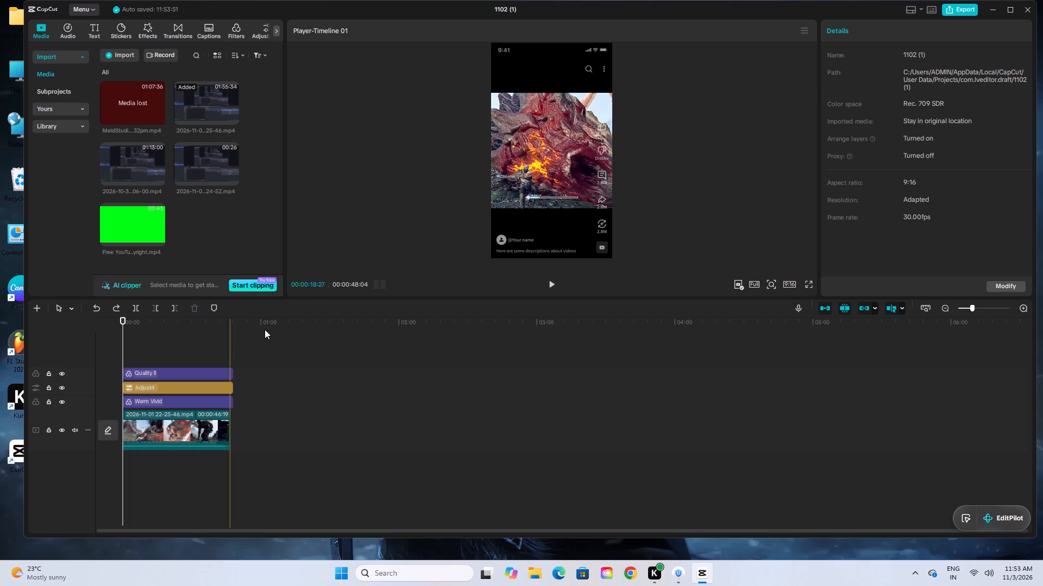
click(546, 282)
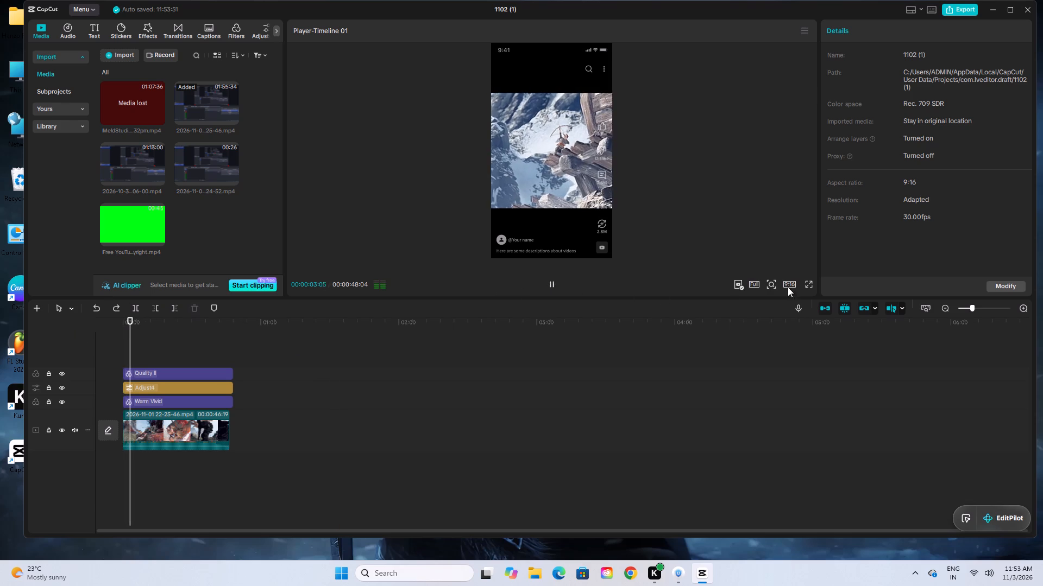
click(809, 284)
drag(495, 540, 453, 543)
drag(499, 534, 470, 544)
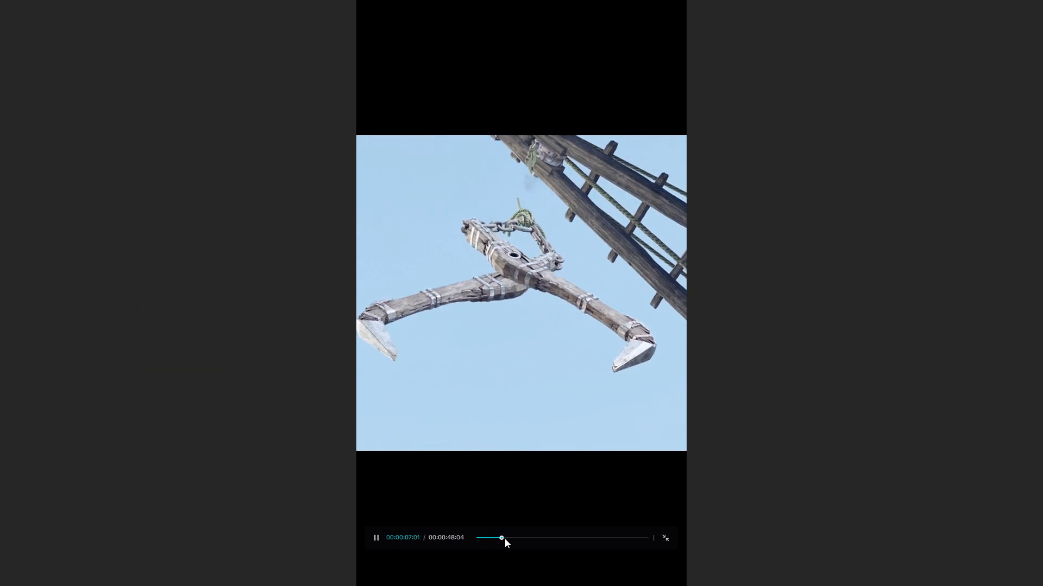
drag(504, 538, 465, 539)
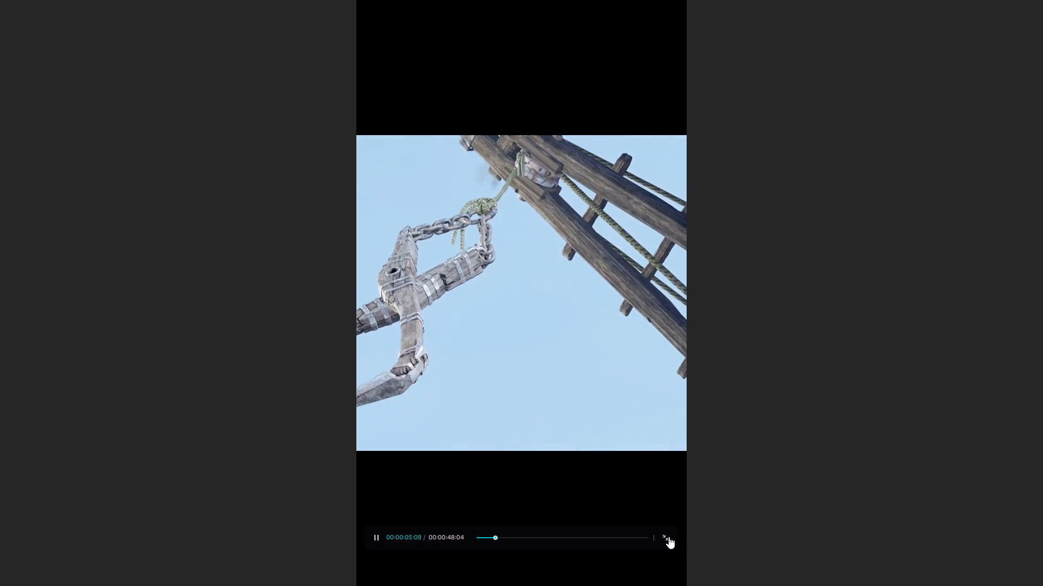
click(659, 537)
click(556, 285)
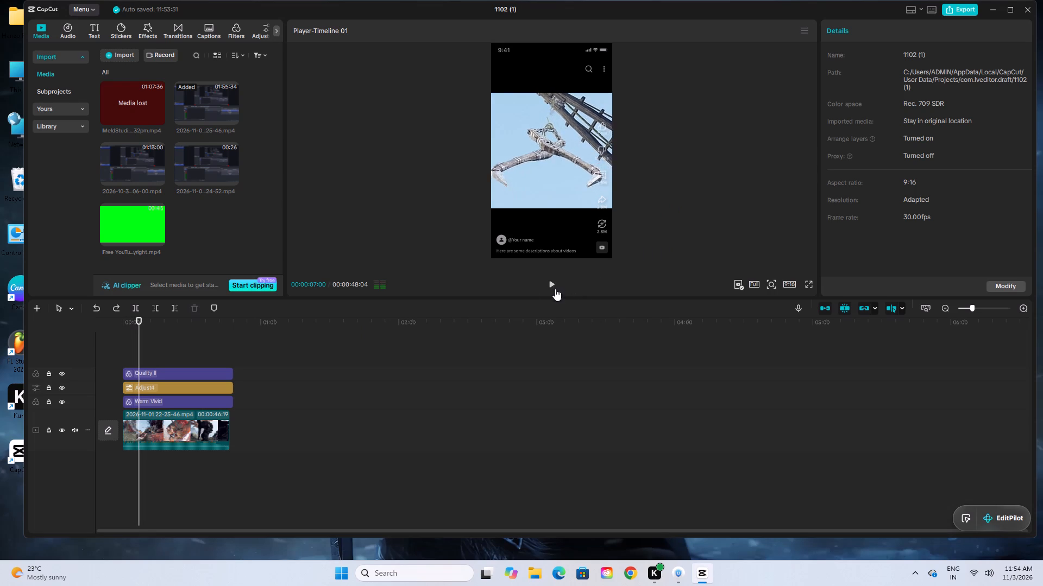
drag(142, 322, 67, 334)
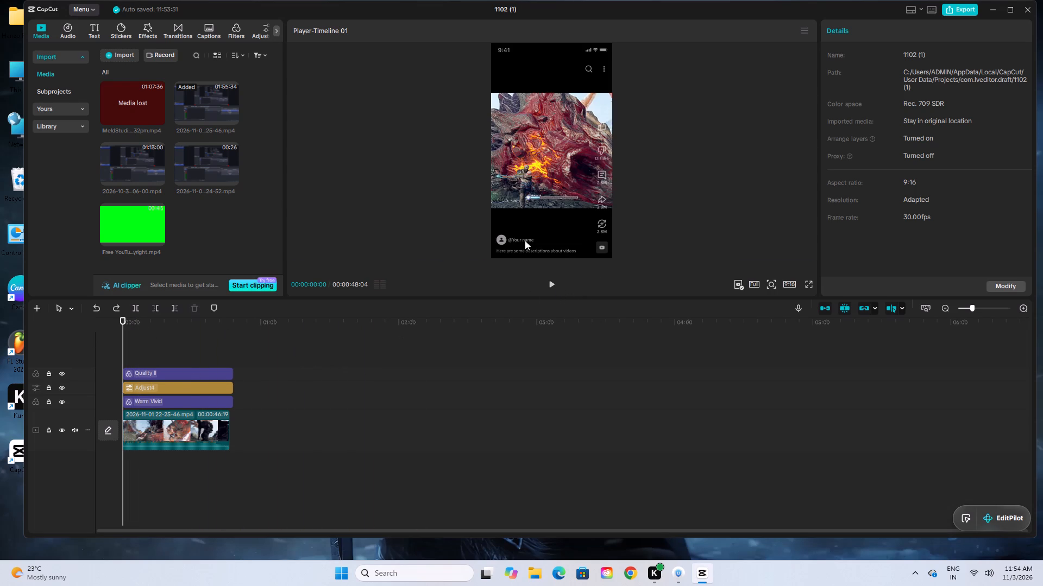
Trim the Quality II, adjustment and Warm Vivid layers to the gameplay clip's end at 00:00:46:19.
drag(123, 322, 177, 337)
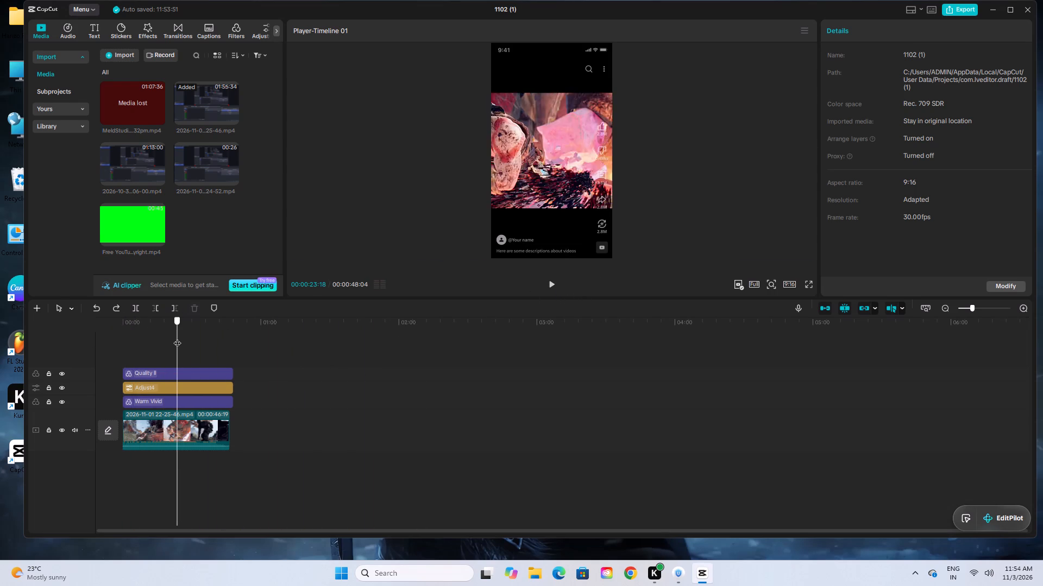
drag(177, 337, 219, 353)
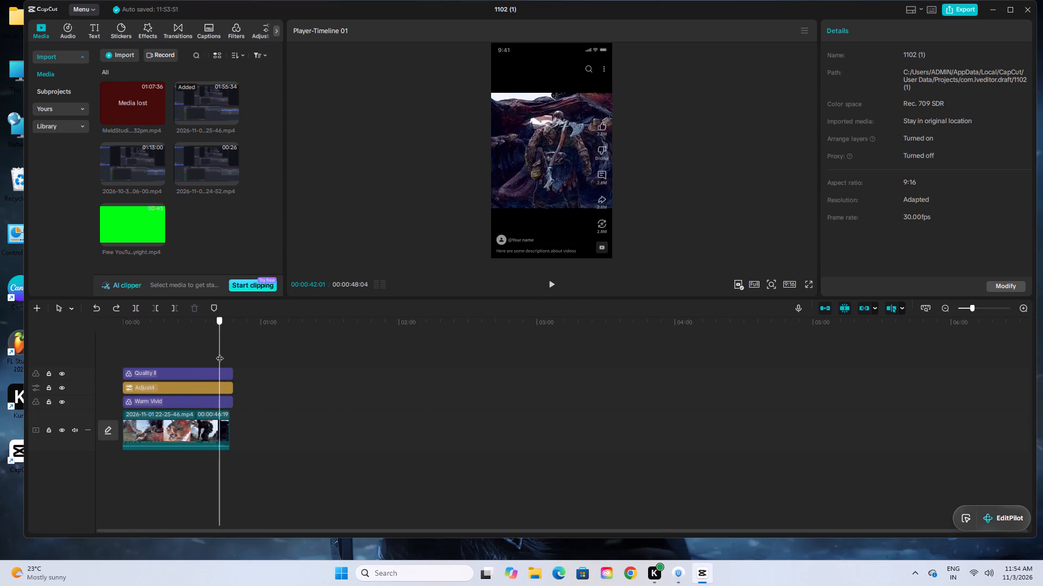
drag(219, 353, 229, 360)
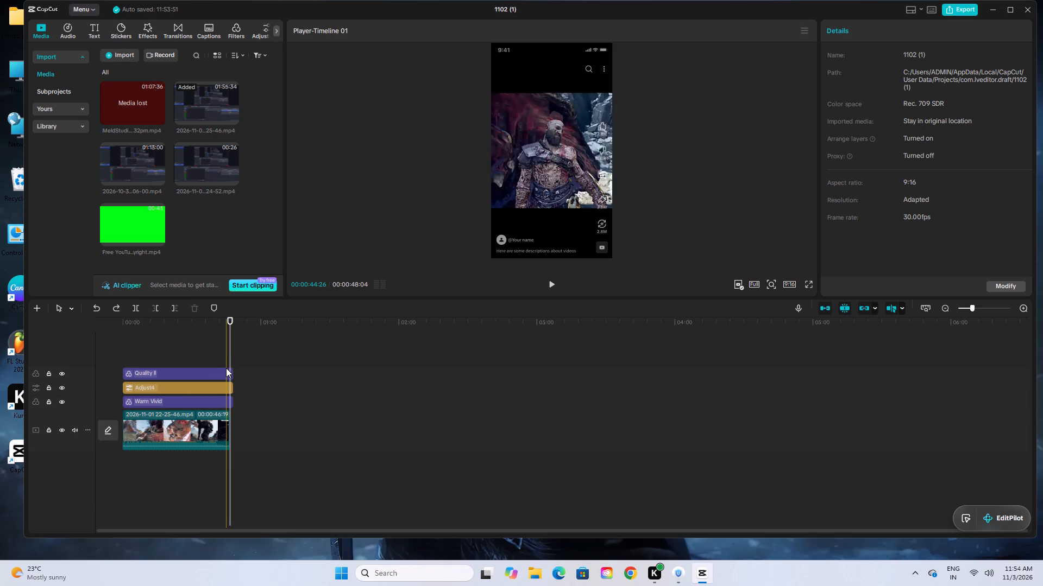
click(177, 308)
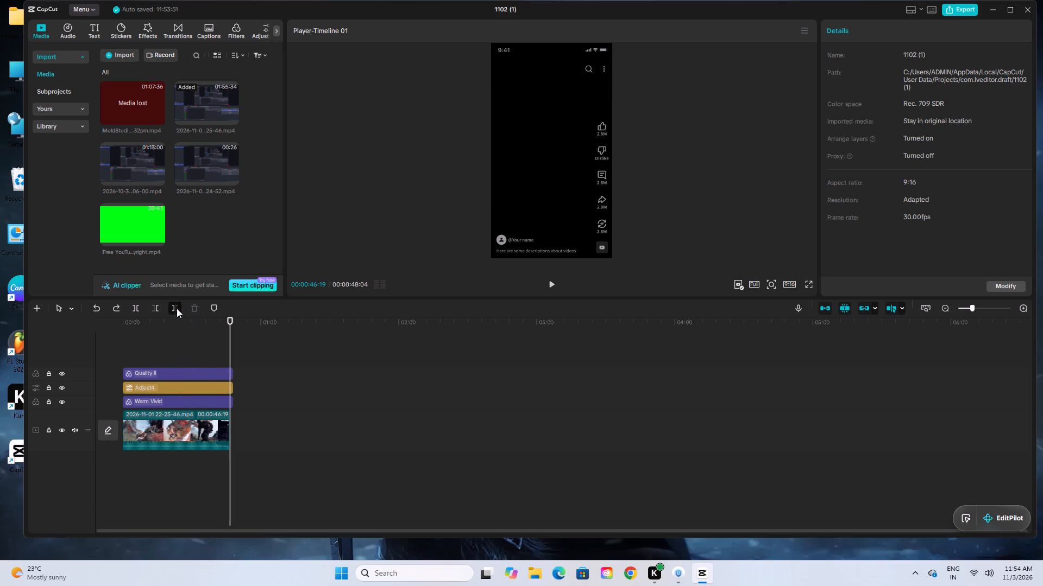
click(206, 371)
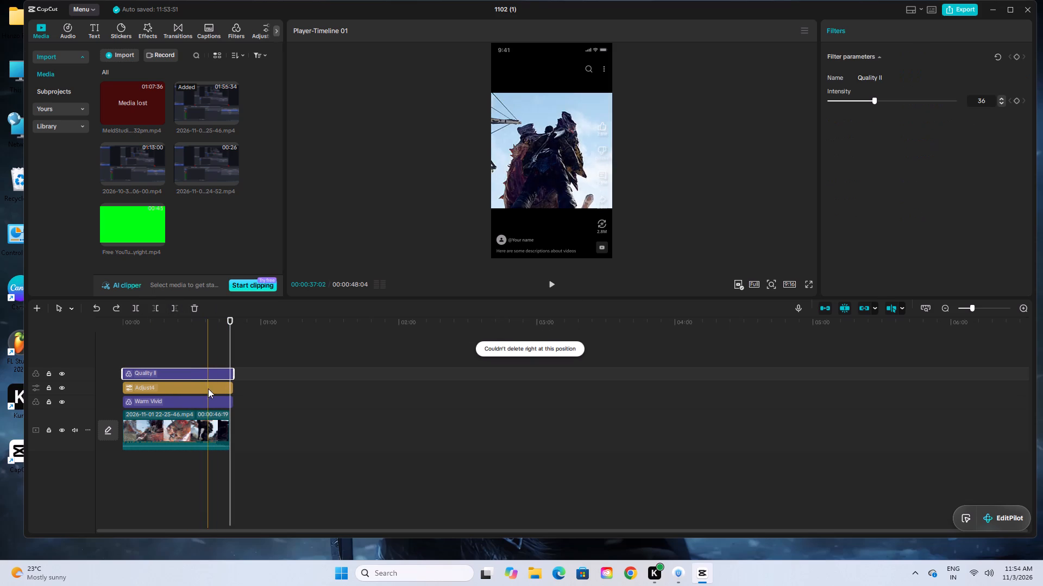
ctrl+shift+click(204, 387)
ctrl+shift+click(207, 402)
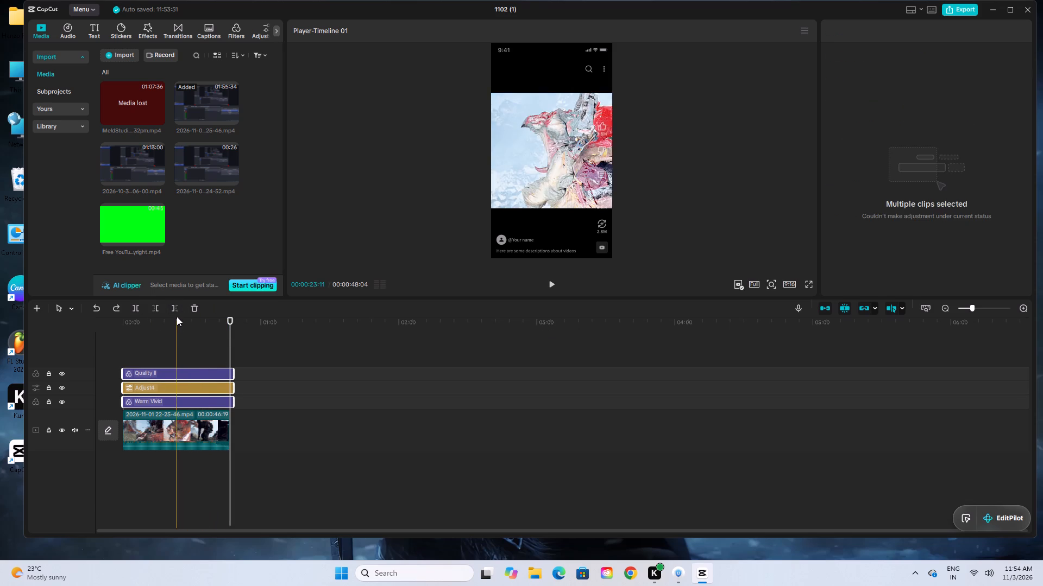
ctrl+shift+click(177, 313)
Play the final seconds from 00:00:44:26 to check the trimmed ending, and return to the start.
click(229, 322)
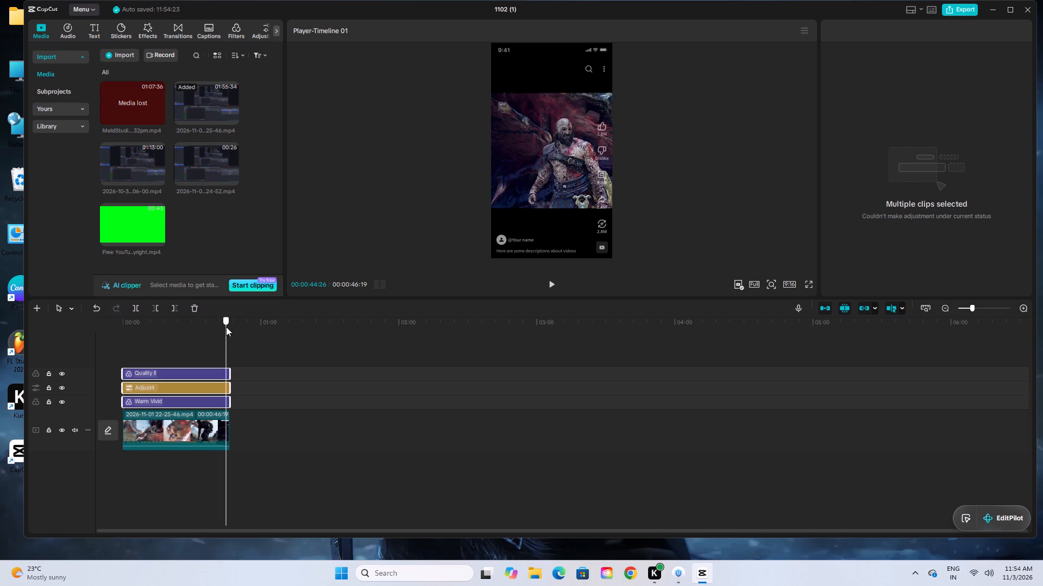
click(555, 278)
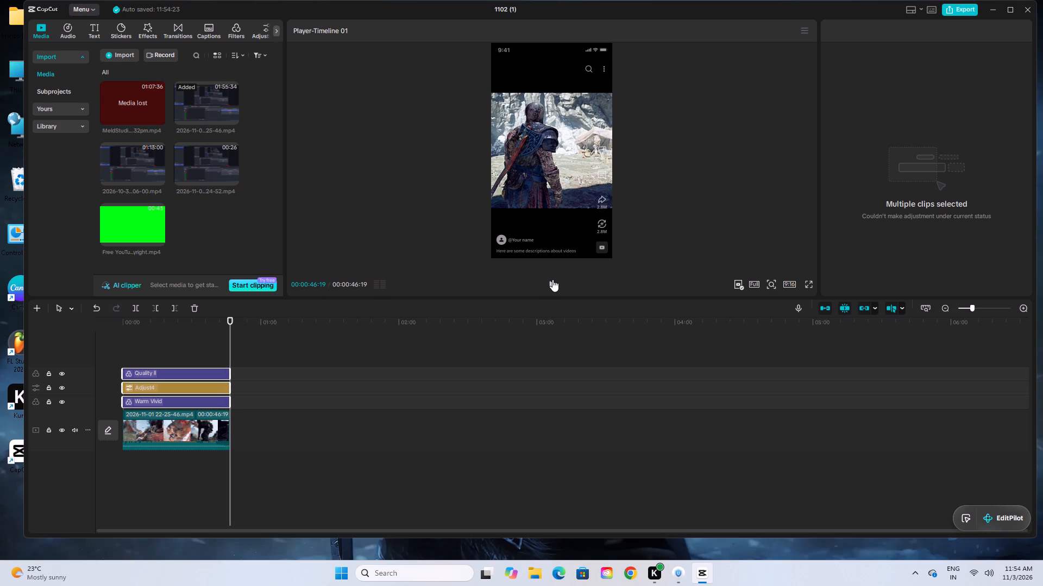
drag(231, 332, 36, 362)
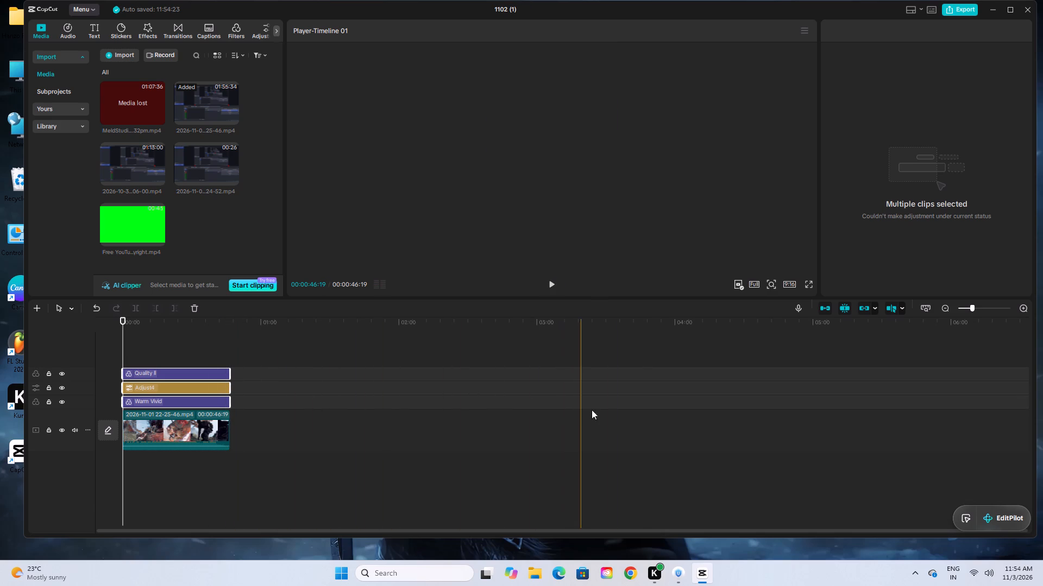
Open the export settings and name the exported video "deagon".
click(964, 6)
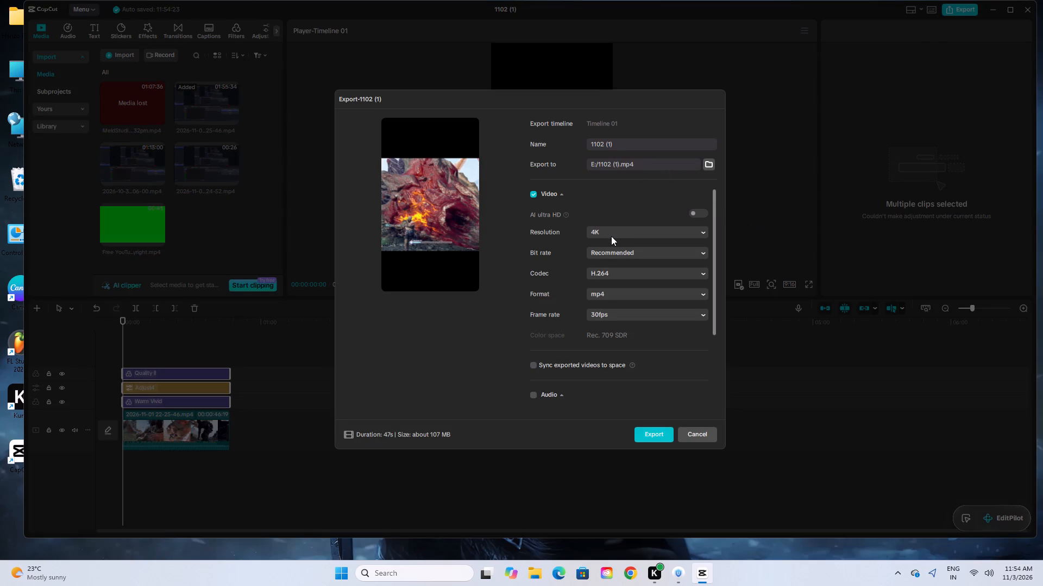
click(626, 143)
key(BackSpace)
key(BackSpace)
key(BackSpace)
key(BackSpace)
key(BackSpace)
key(BackSpace)
key(BackSpace)
key(BackSpace)
key(BackSpace)
key(BackSpace)
key(BackSpace)
key(BackSpace)
key(BackSpace)
key(BackSpace)
text(deagob)
key(BackSpace)
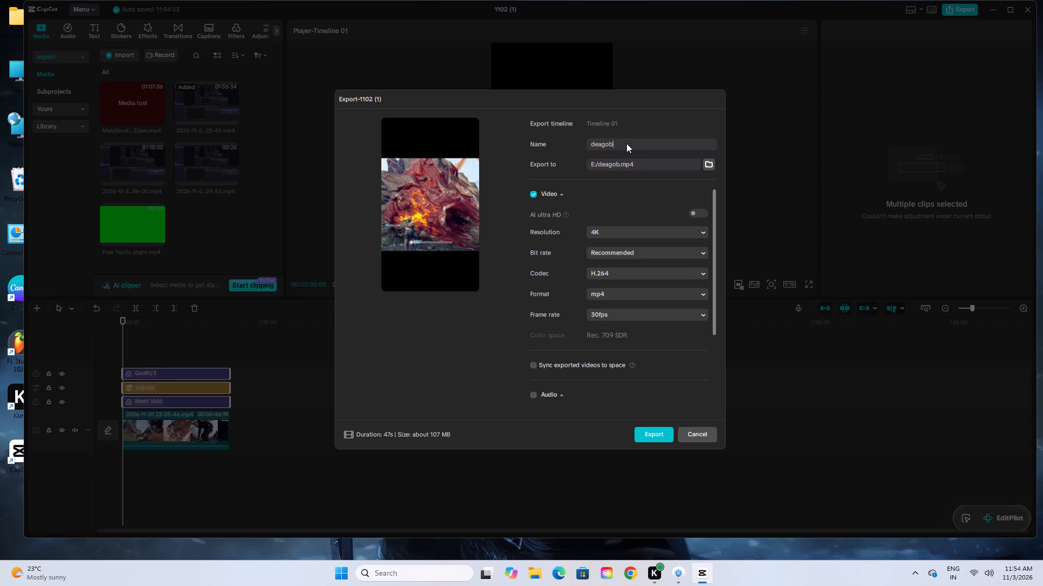
key(n)
Set the export frame rate to 60fps, export the 4K H.264 mp4, and close the sharing dialog once it finishes.
click(607, 315)
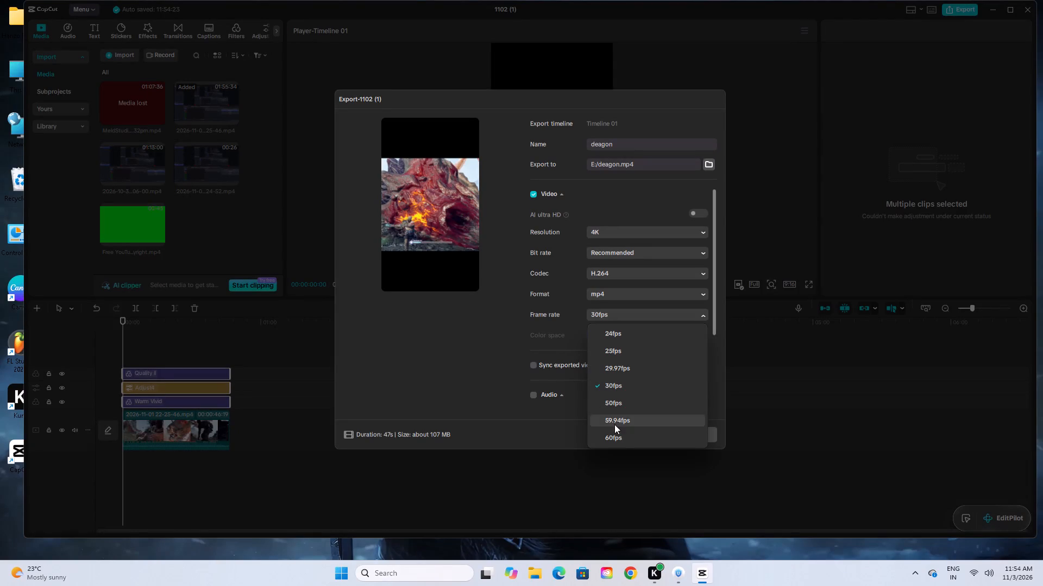
click(622, 441)
scroll(597, 365, down, 3)
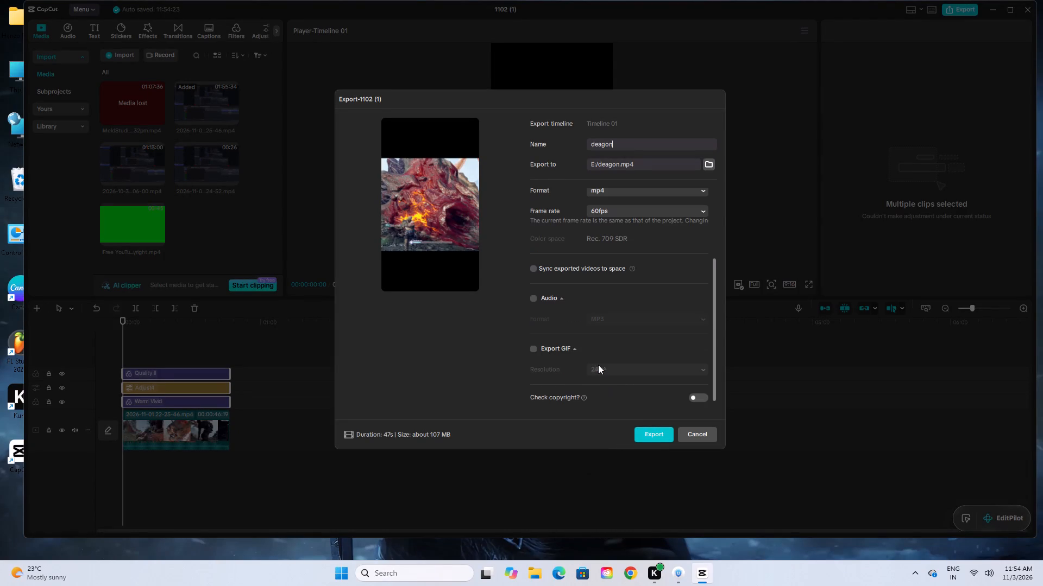
click(660, 439)
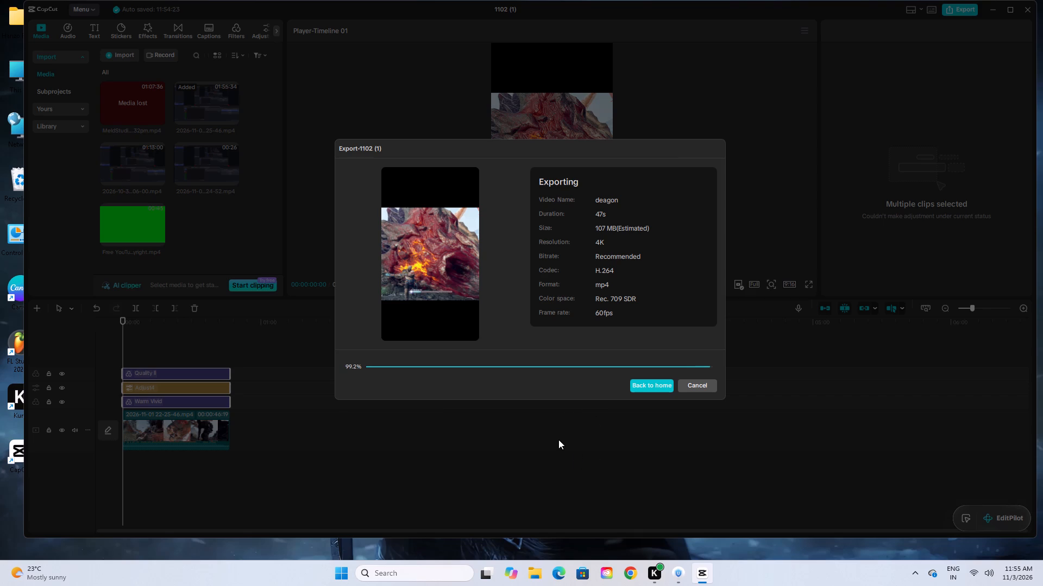
click(686, 422)
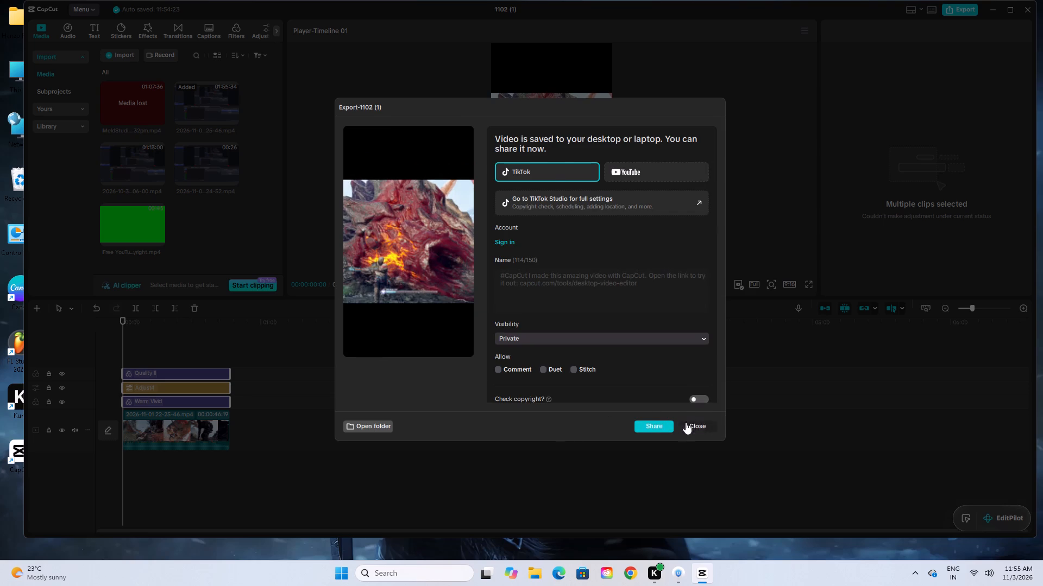
Quit CapCut.
click(87, 4)
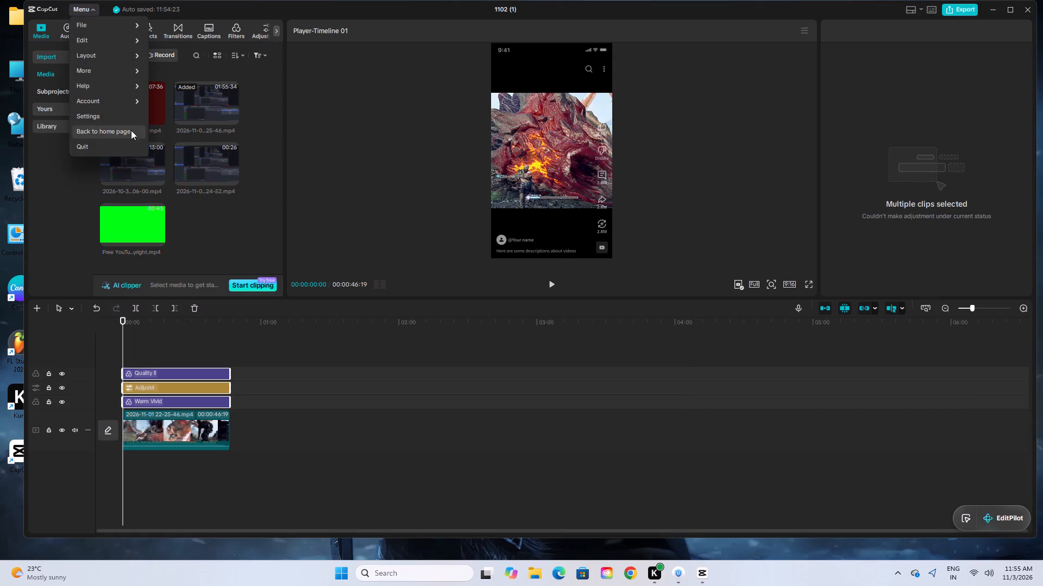
click(124, 149)
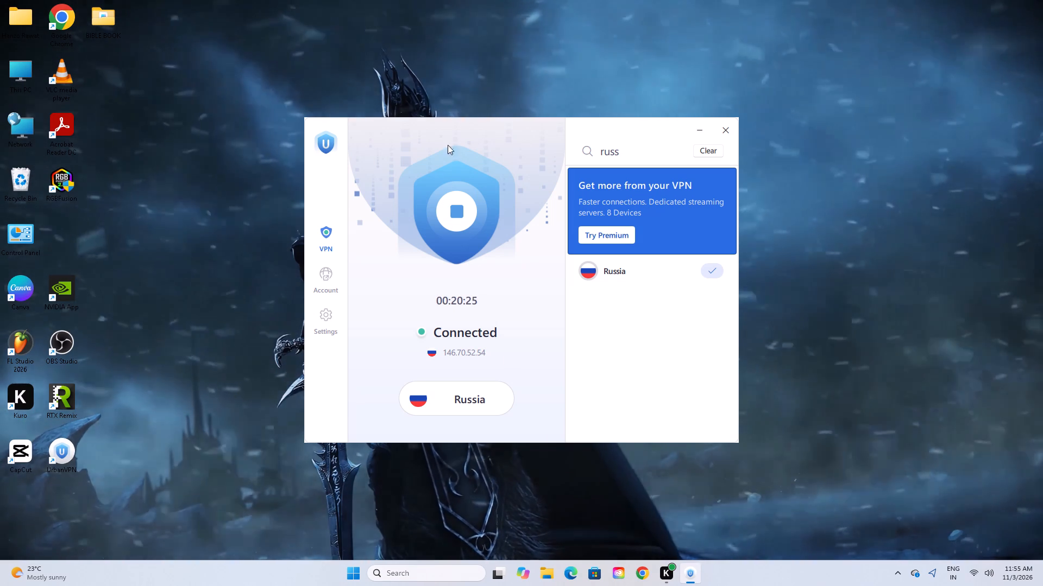
Disconnect the Russia connection in the UrbanVPN window.
click(453, 211)
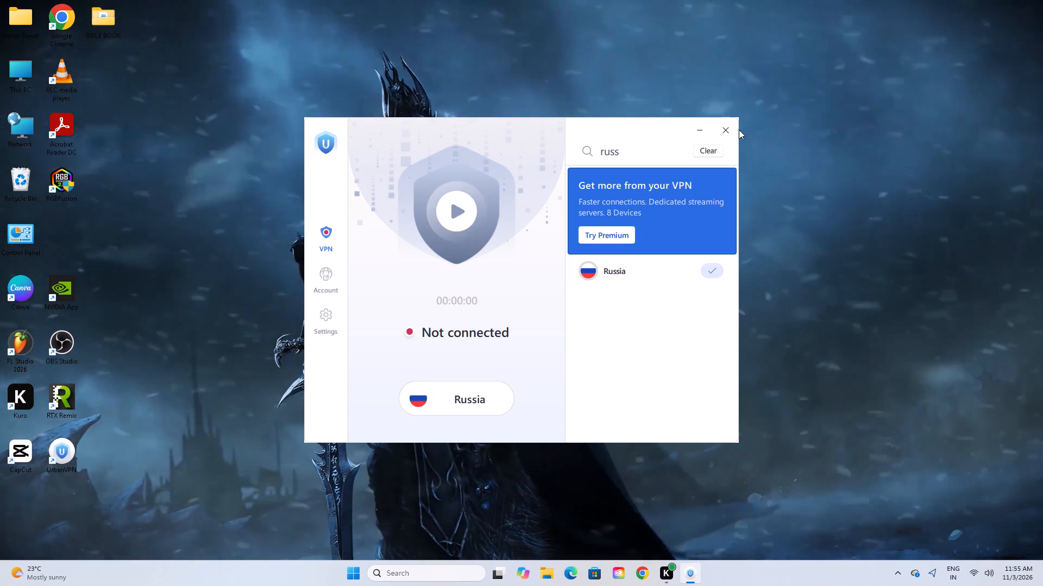